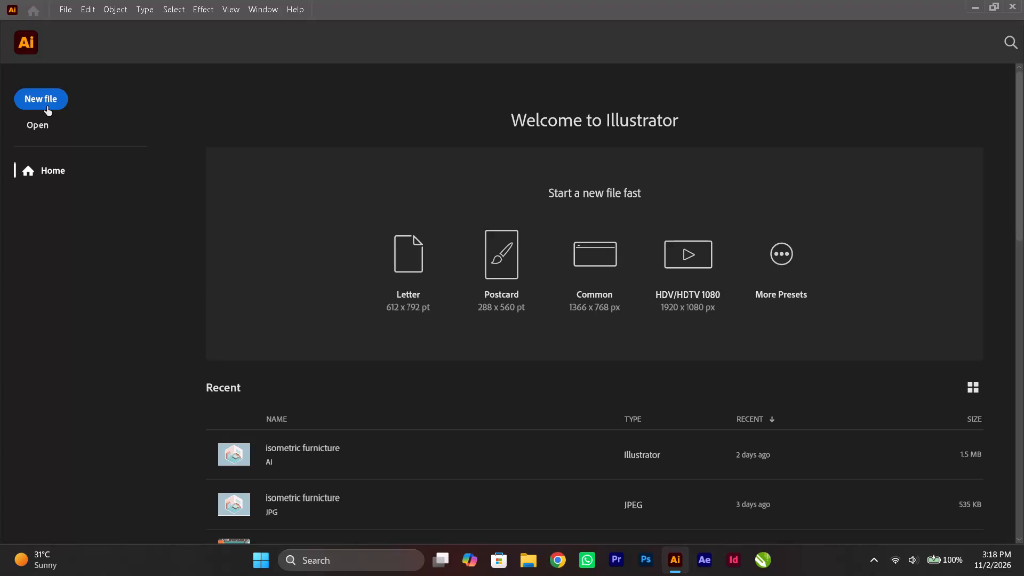
Open the image jpg.jpeg from the Downloads folder in Illustrator.
left_click(534, 561)
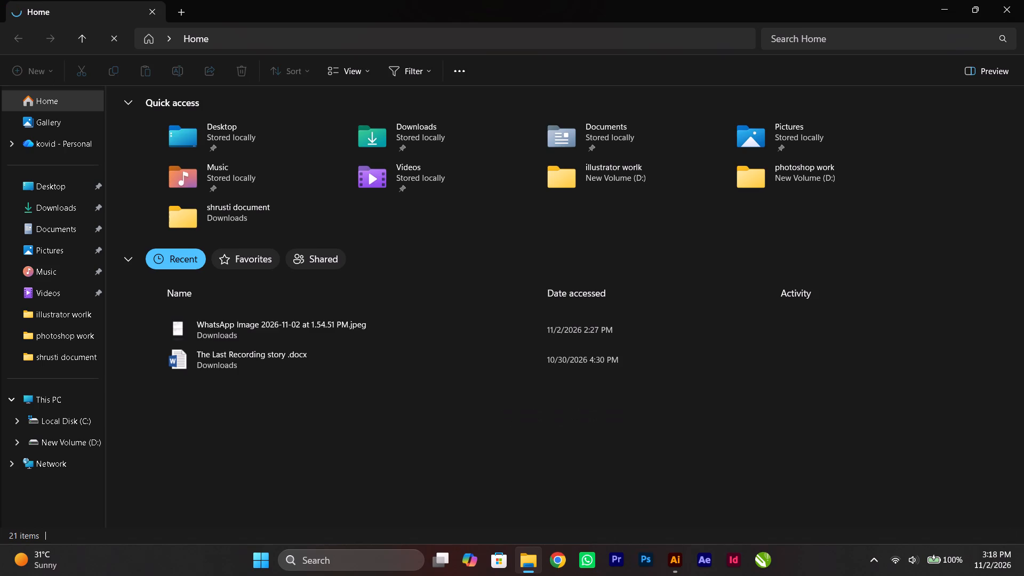
left_click(66, 205)
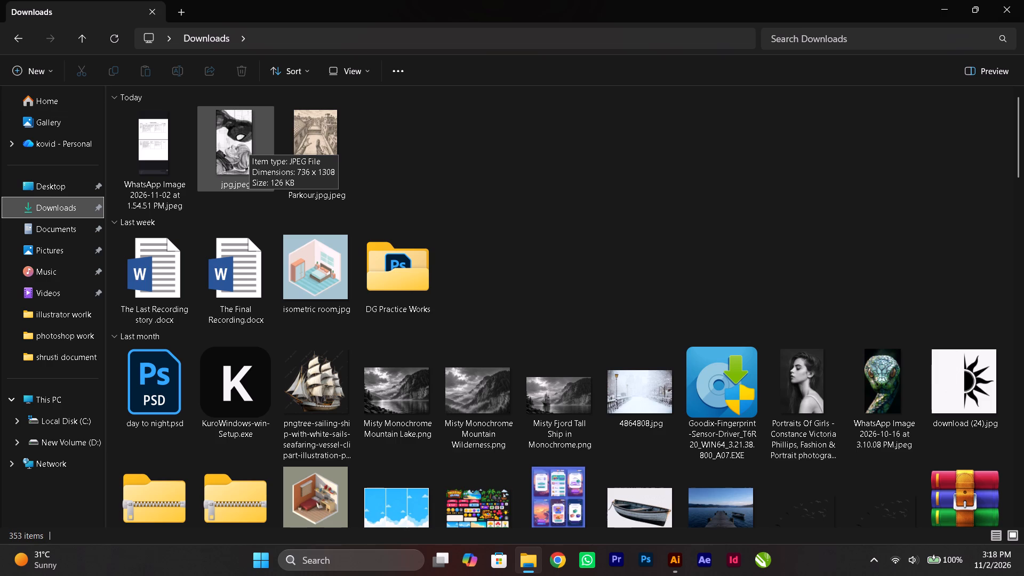
left_click_drag(250, 143, 250, 143)
left_click_drag(250, 143, 687, 559)
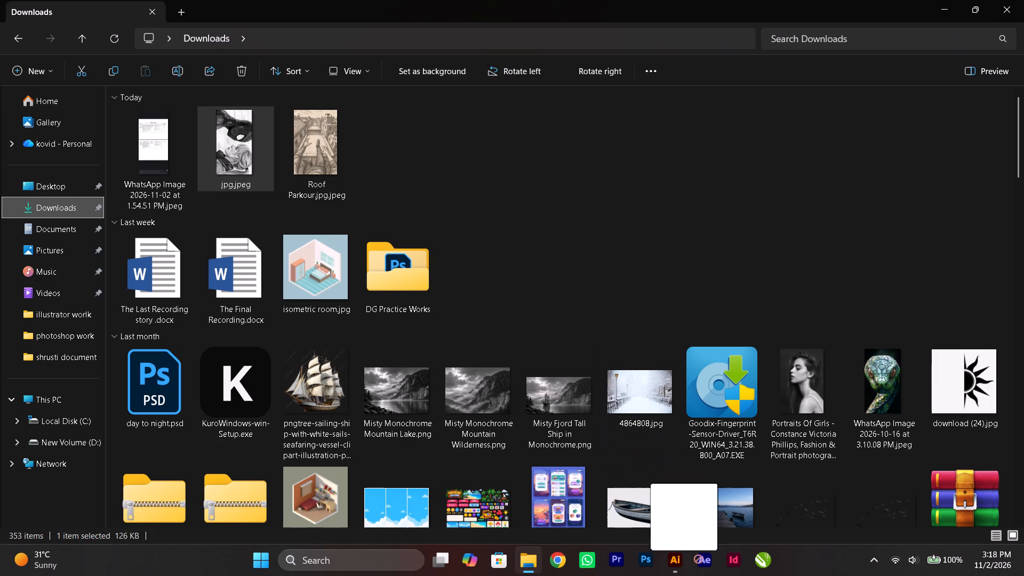
left_click_drag(687, 559, 131, 351)
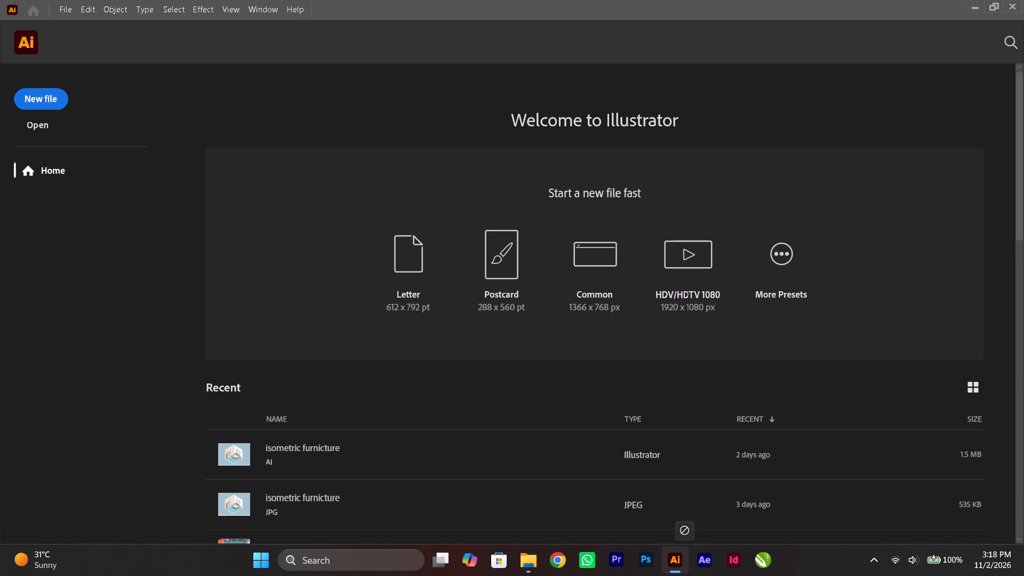
left_click_drag(131, 351, 104, 354)
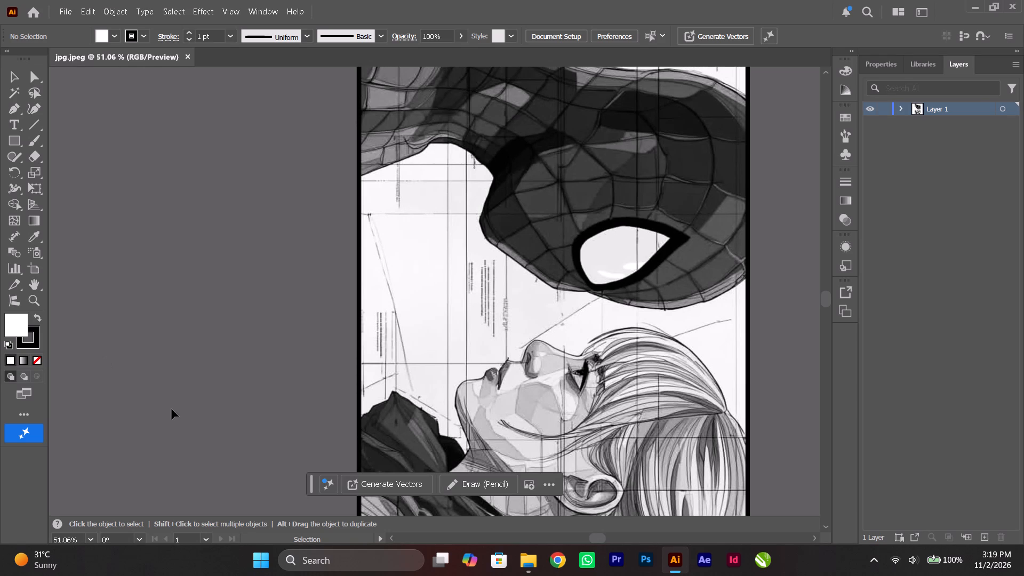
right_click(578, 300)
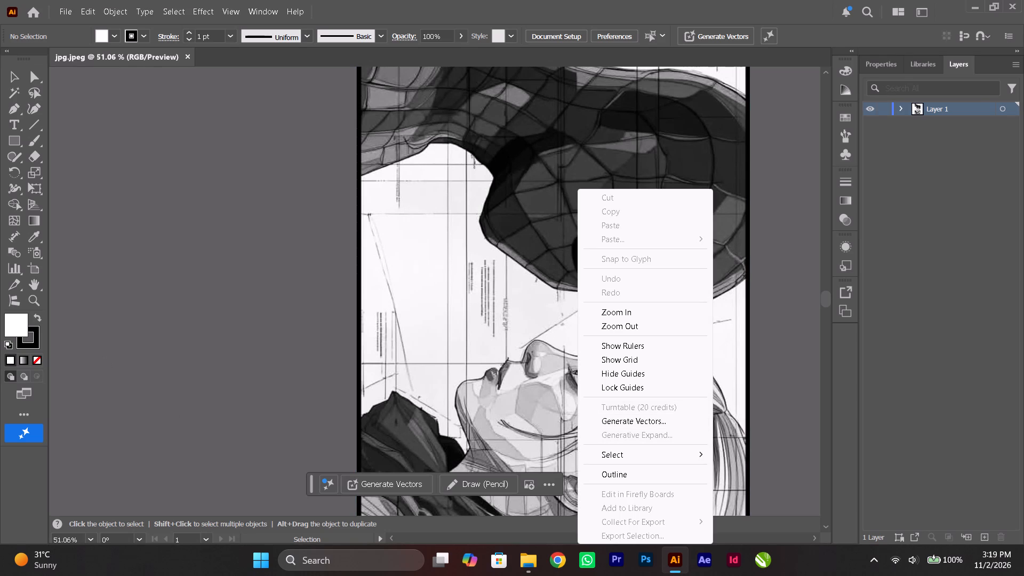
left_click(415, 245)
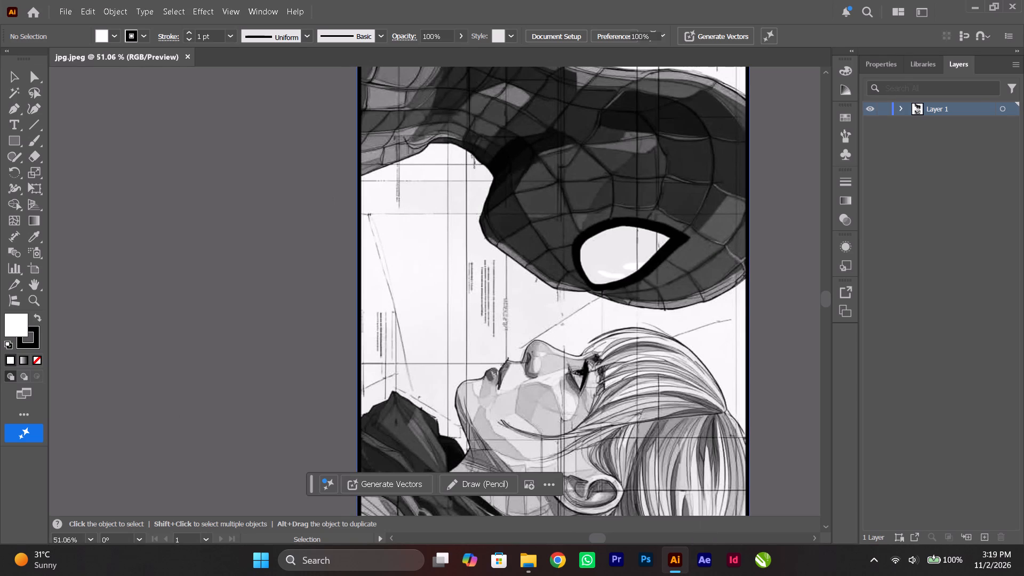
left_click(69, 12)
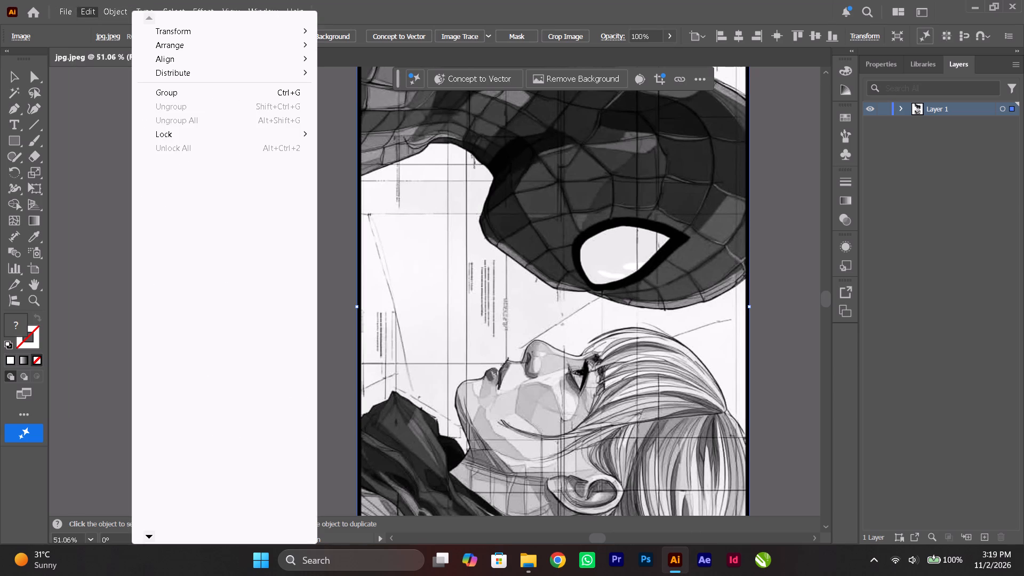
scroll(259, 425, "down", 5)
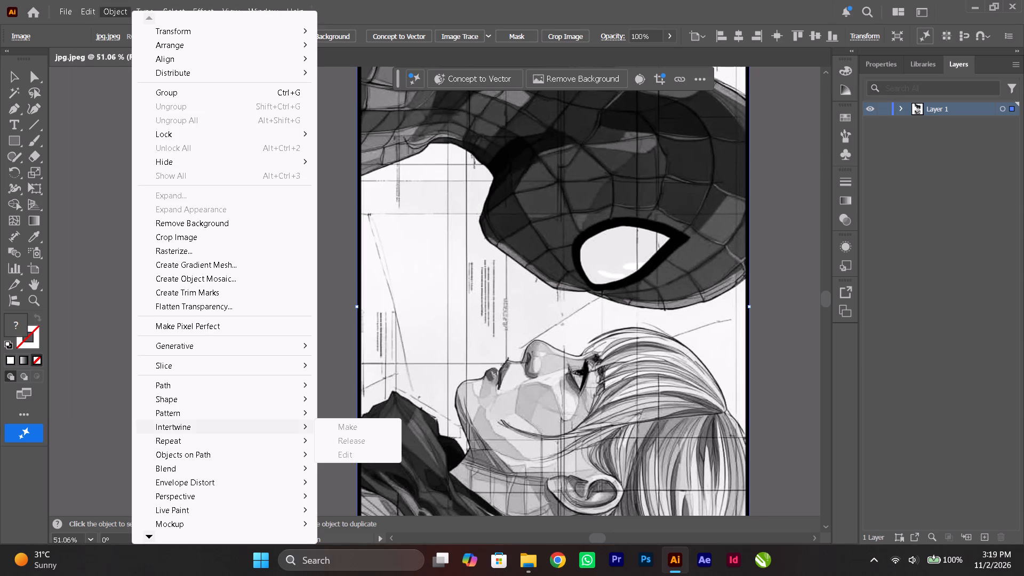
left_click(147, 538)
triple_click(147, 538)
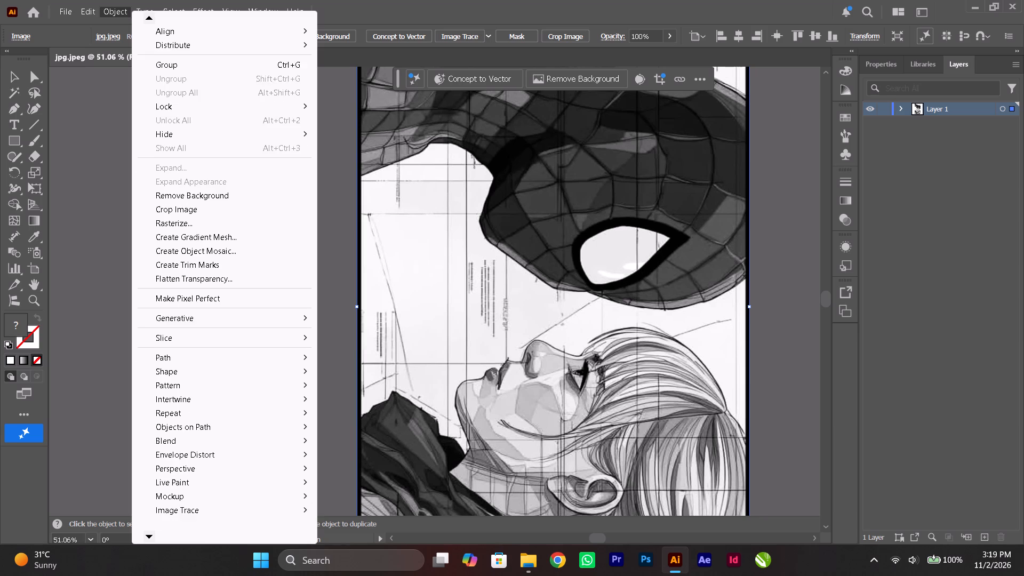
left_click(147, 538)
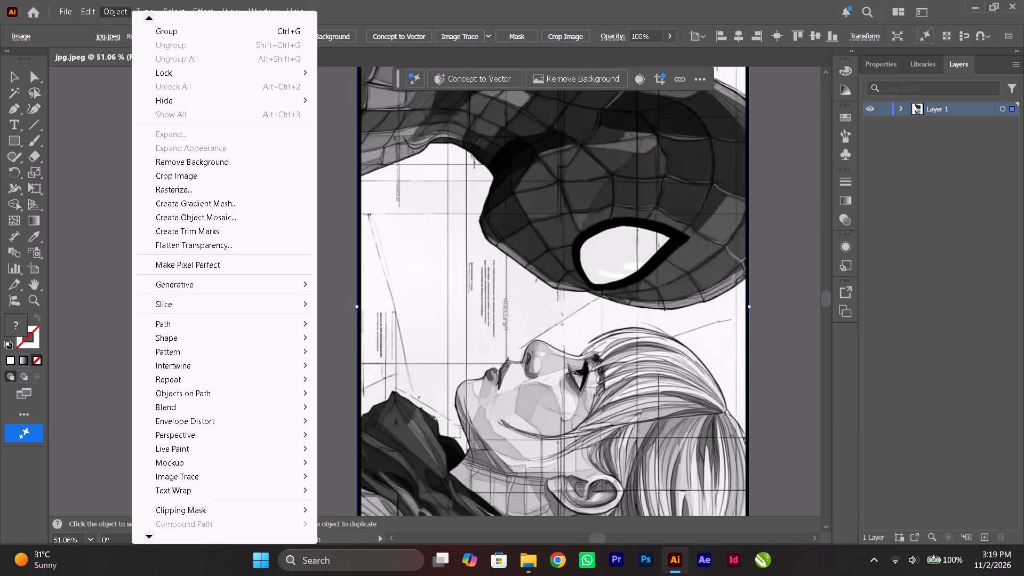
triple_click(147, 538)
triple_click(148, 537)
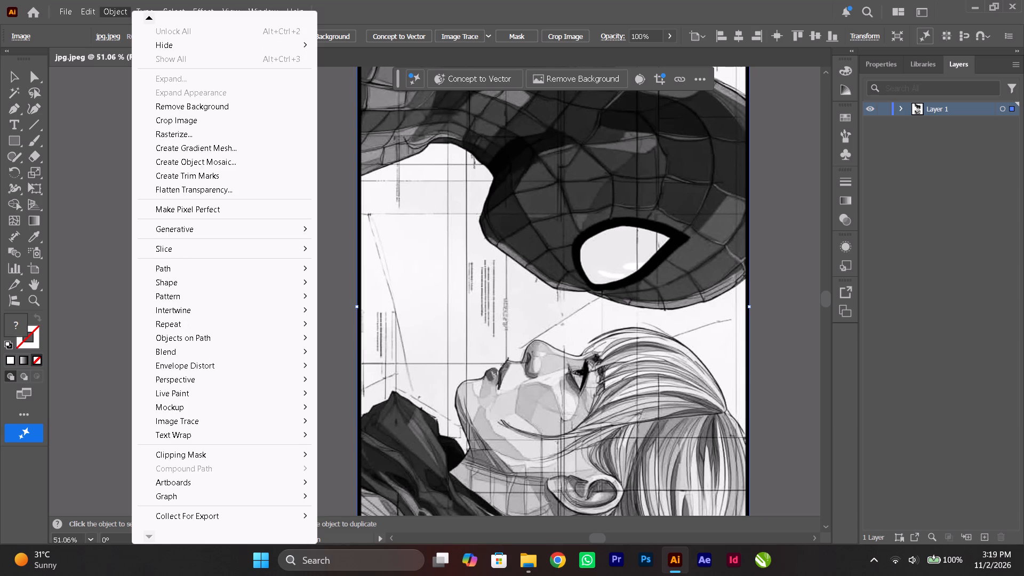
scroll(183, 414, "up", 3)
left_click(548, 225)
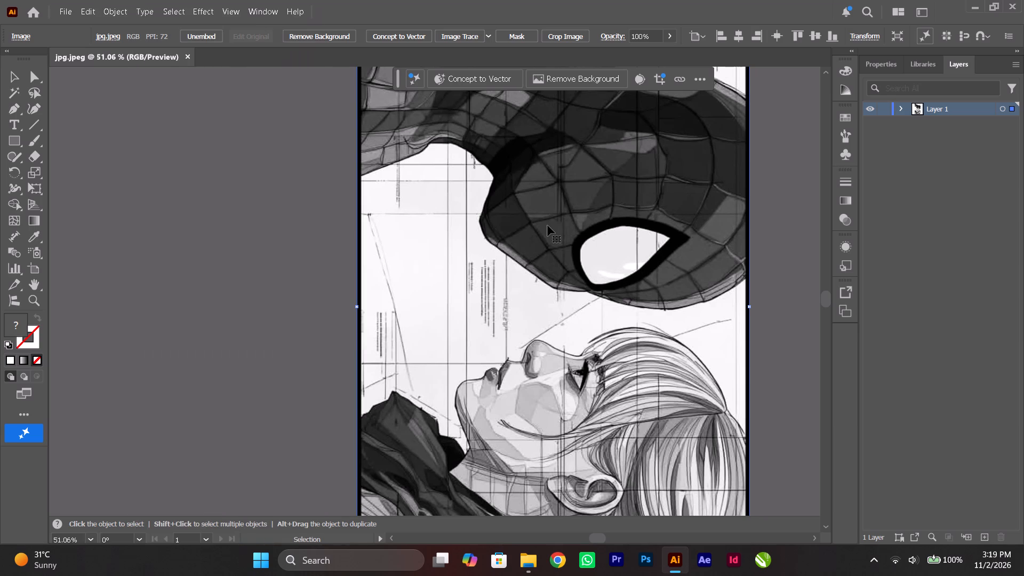
Rotate the placed image by 90 degrees so both figures stand upright, and deselect it.
right_click(547, 223)
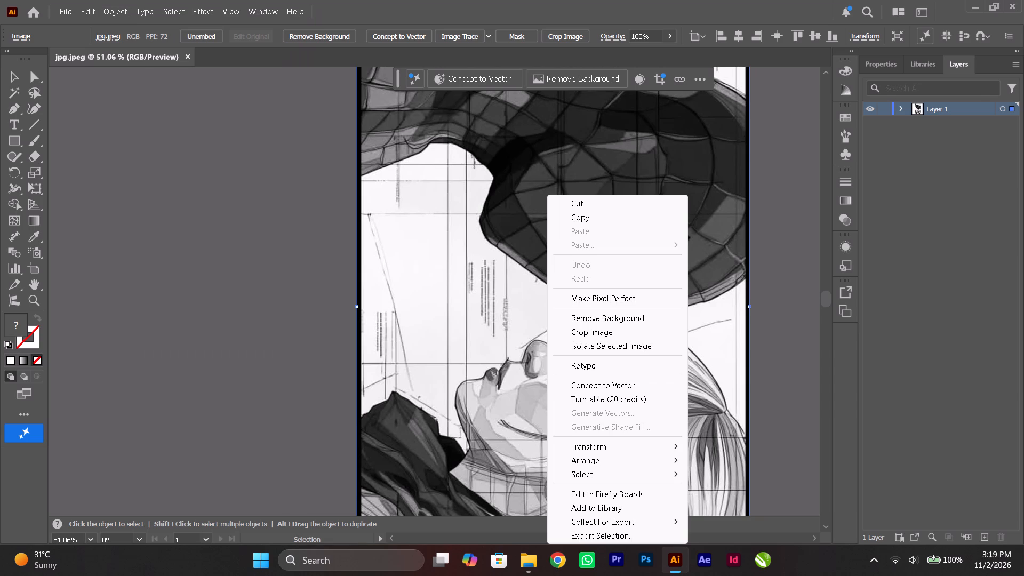
scroll(641, 385, "down", 4)
left_click(663, 448)
left_click(729, 481)
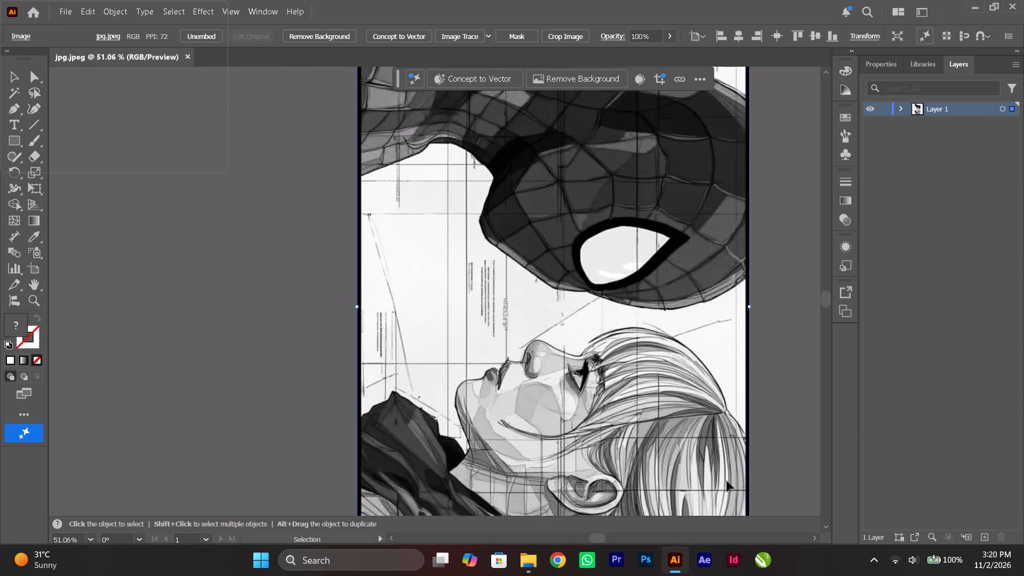
type("90")
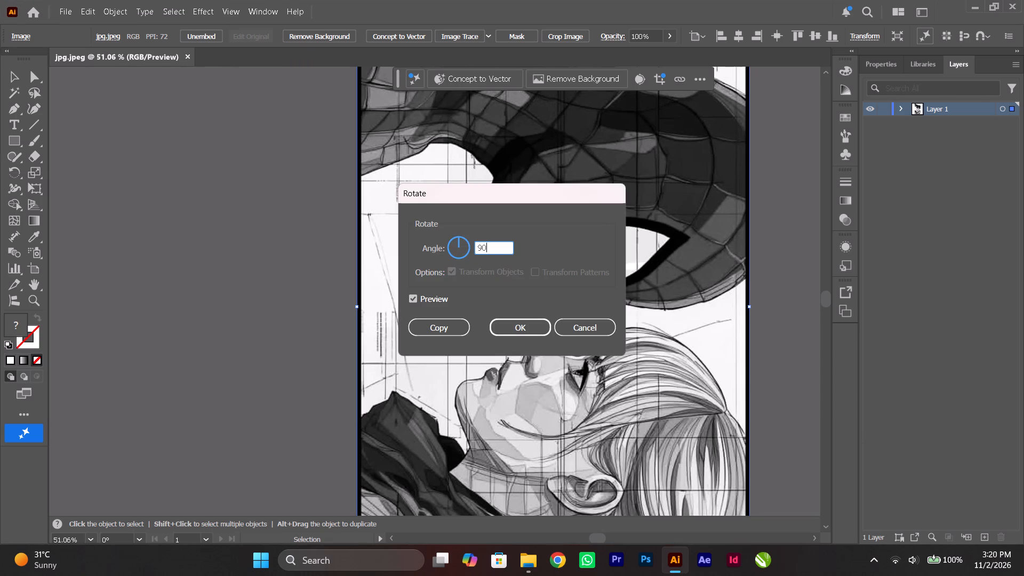
left_click(495, 330)
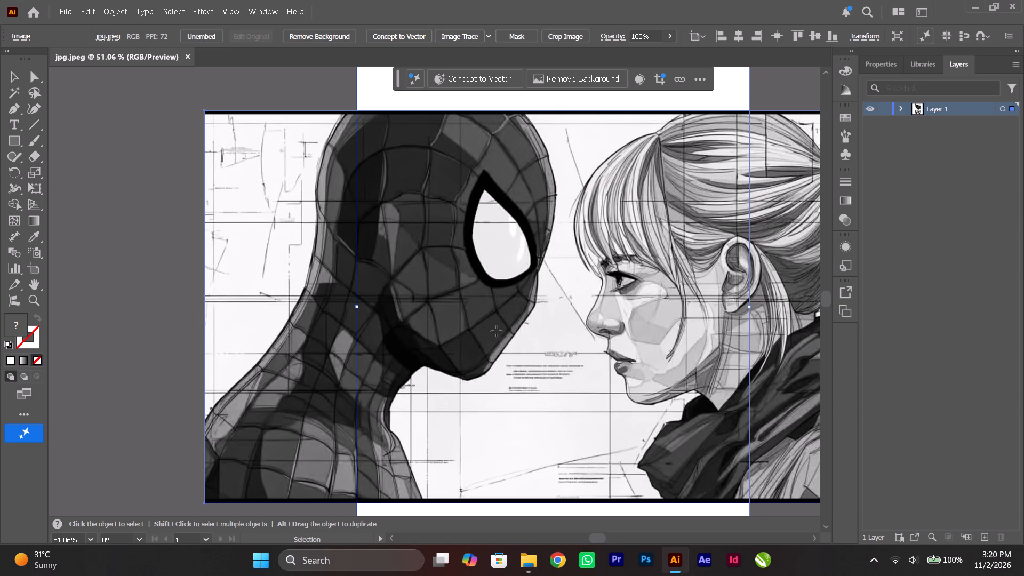
left_click(140, 319)
Change Artboard 1 to landscape orientation so it matches the rotated image, accept its options, and leave artboard editing.
scroll(140, 320, "down", 4, "alt")
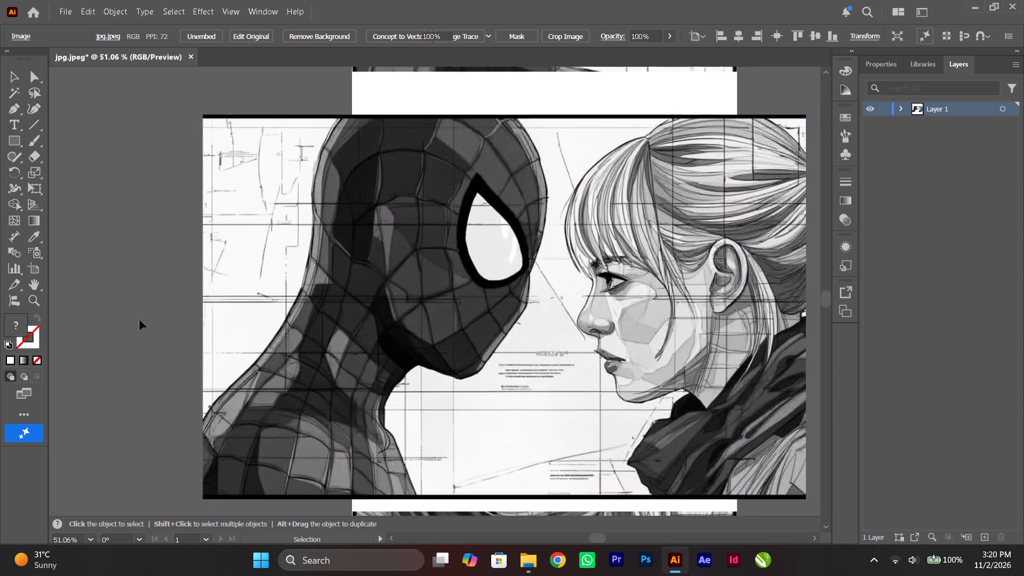
scroll(140, 320, "up", 6, "ctrl")
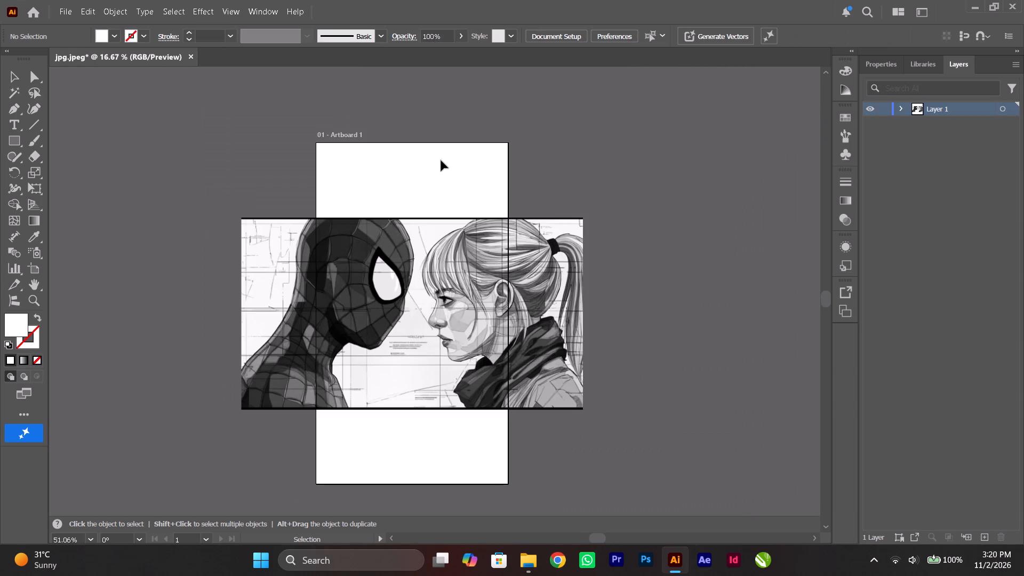
left_click(439, 163)
key("shift+o")
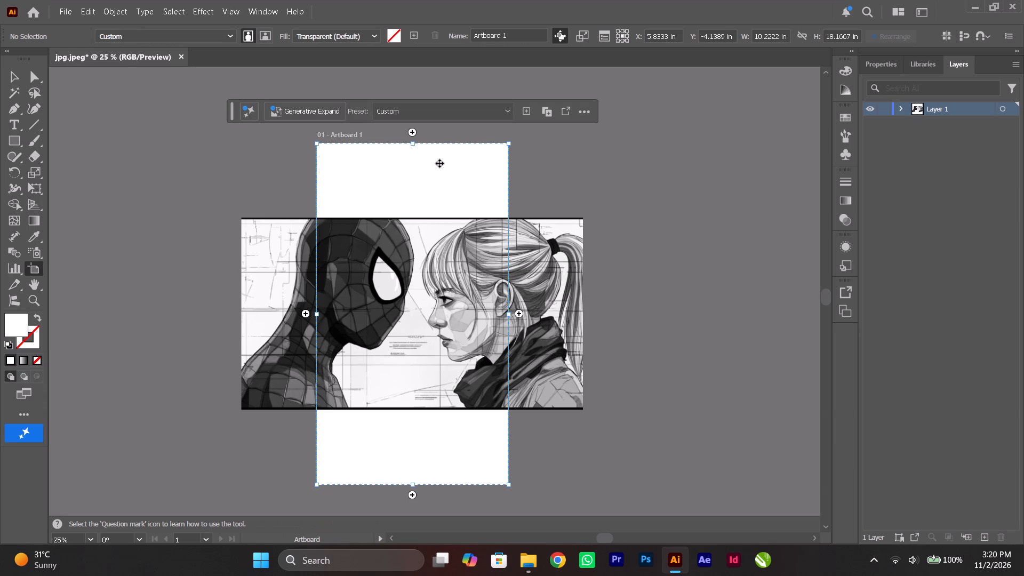
left_click(895, 65)
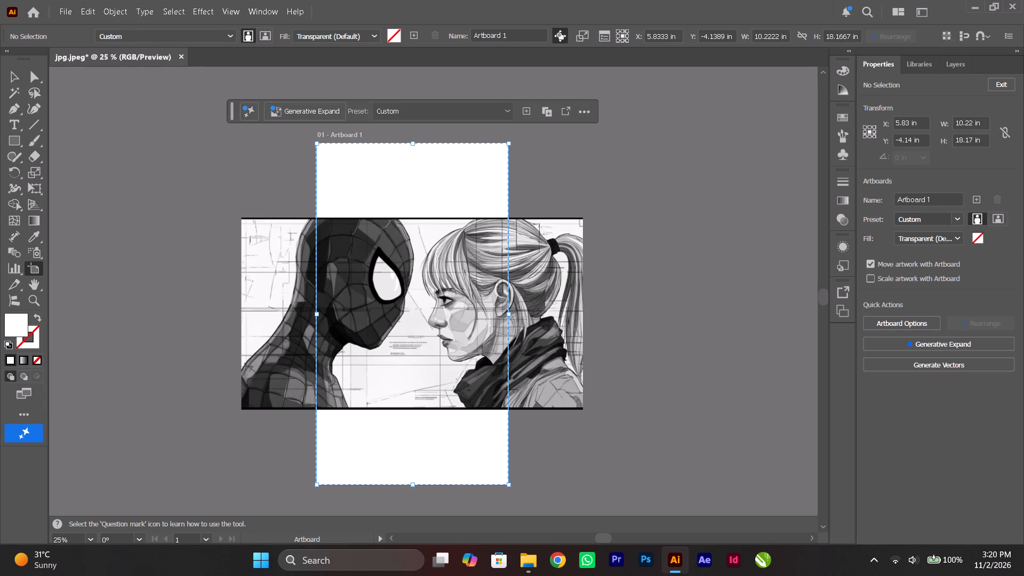
left_click(1001, 215)
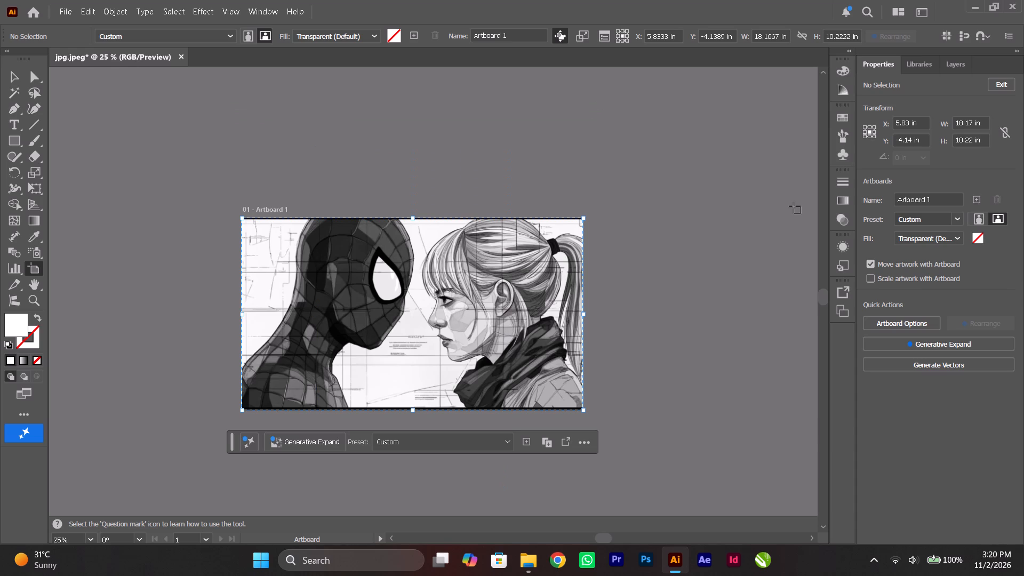
key("Return")
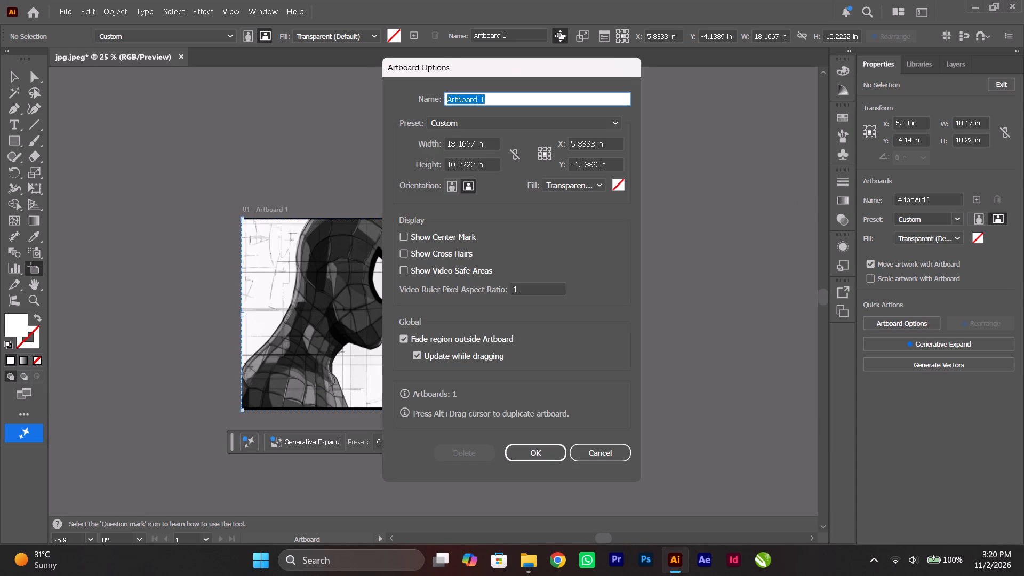
left_click(545, 453)
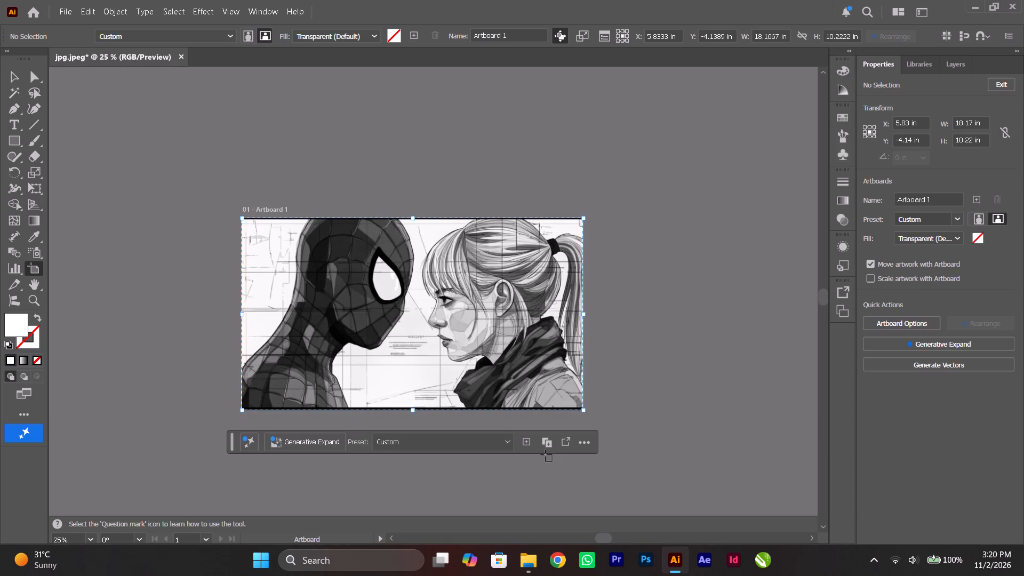
left_click(10, 78)
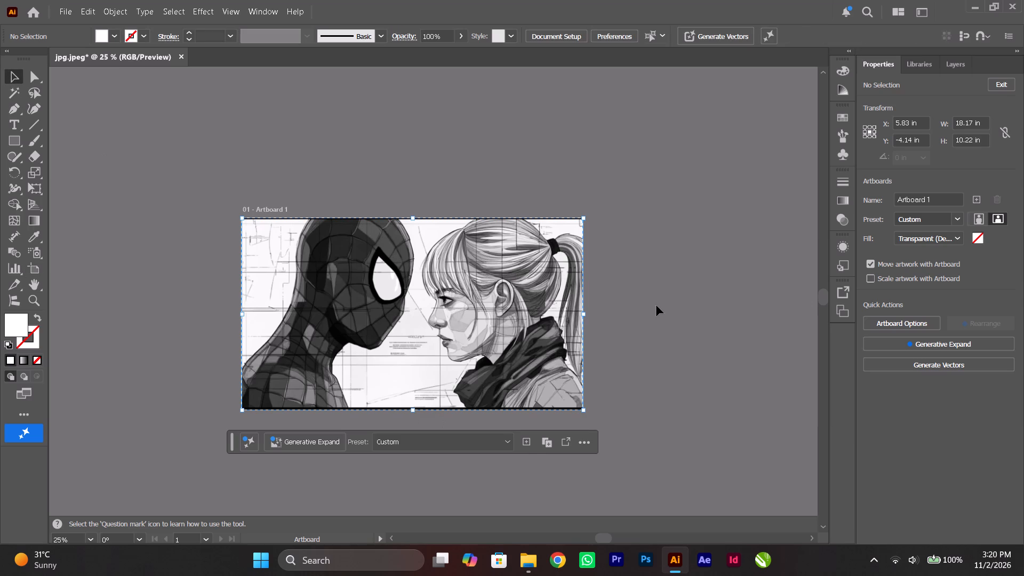
left_click(657, 305)
Dismiss the Windows Security notification about the firewall.
scroll(657, 306, "up", 9, "ctrl")
scroll(579, 320, "up", 2, "alt")
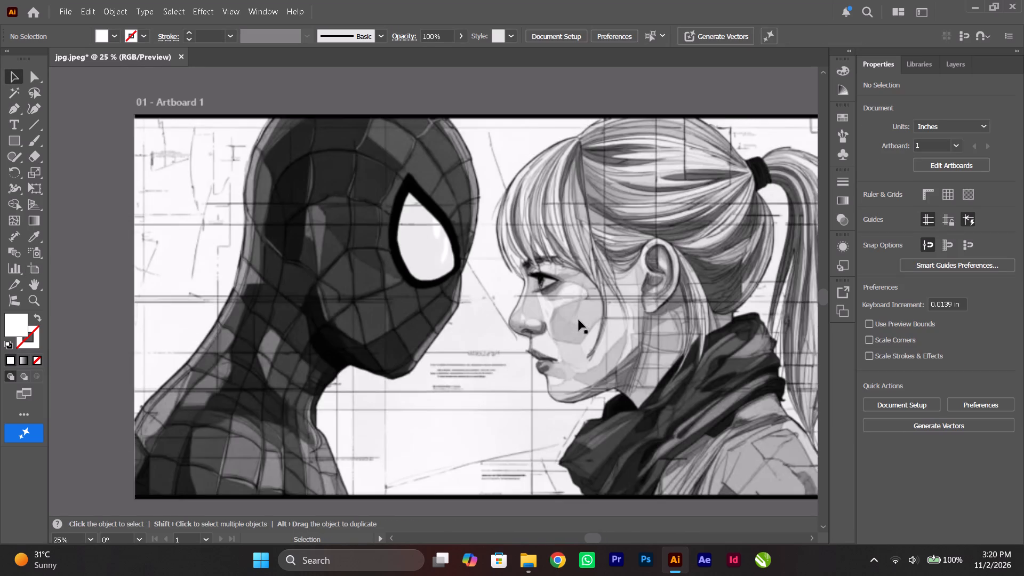
scroll(579, 320, "up", 6, "ctrl")
scroll(579, 321, "up", 1, "alt")
scroll(579, 319, "up", 3, "ctrl")
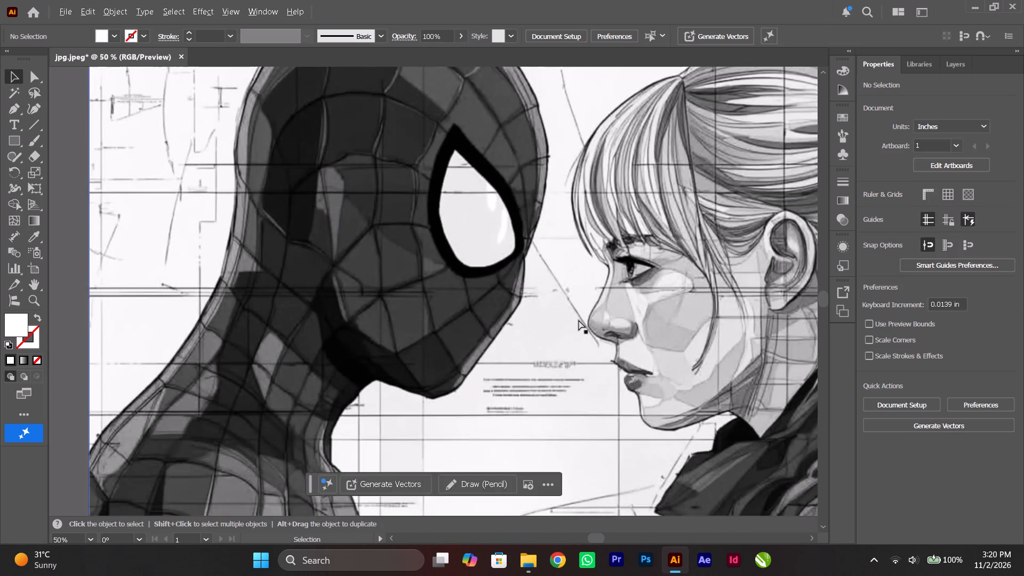
scroll(579, 320, "up", 3, "ctrl")
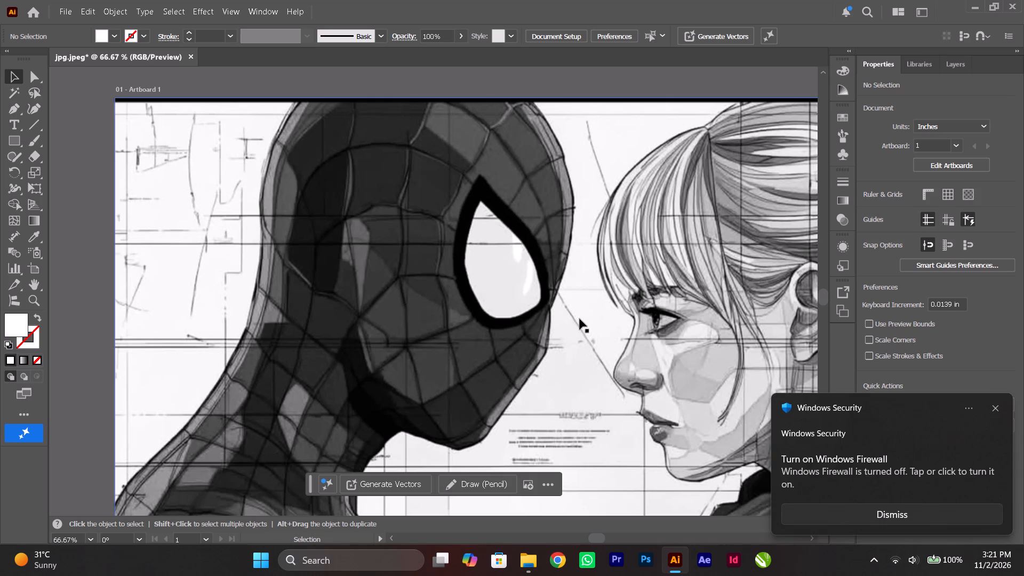
left_click(996, 413)
With the Pen tool, trace a closed no-fill sliver about 0.13 by 0.35 in on Spider-Man's mask edge, beside the eye's lower outer corner.
left_click(10, 110)
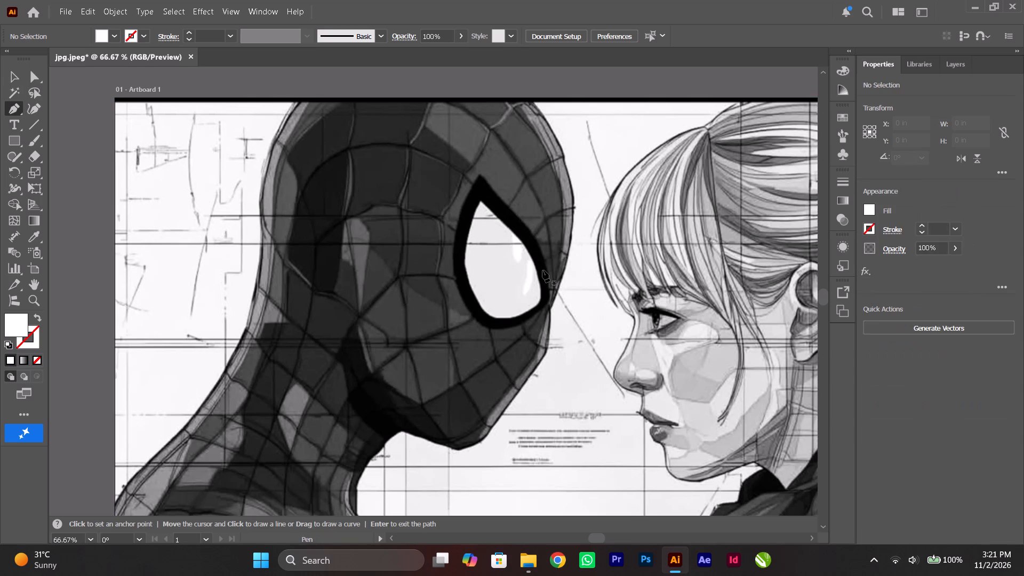
scroll(637, 367, "down", 4)
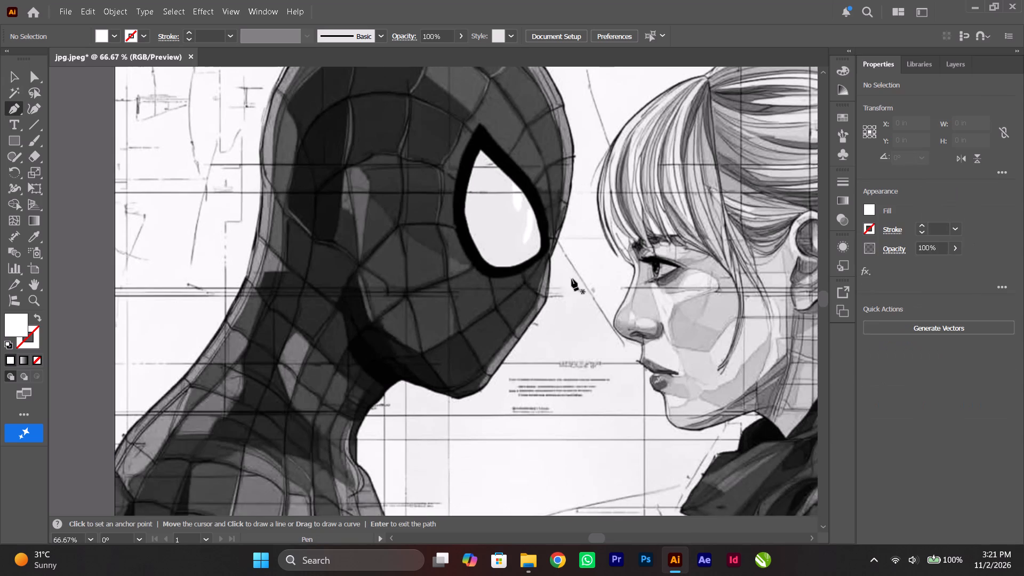
scroll(572, 276, "up", 1, "alt")
scroll(572, 277, "up", 14)
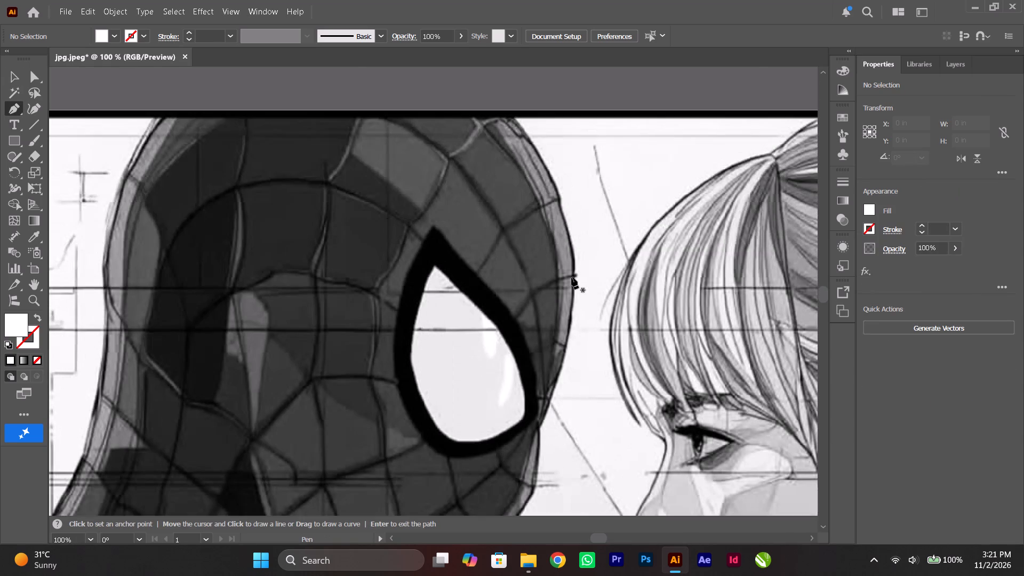
scroll(572, 277, "down", 11)
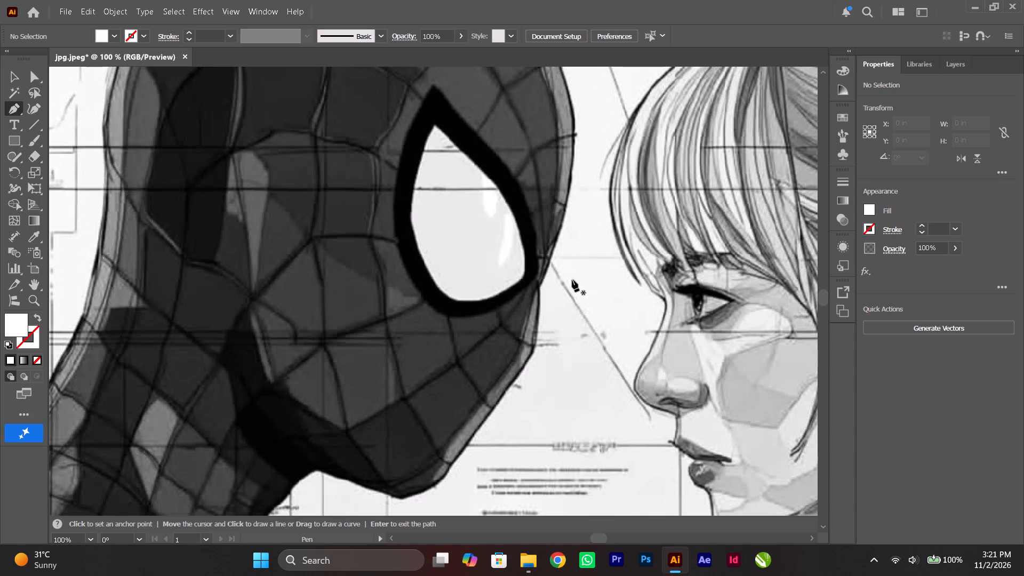
scroll(524, 290, "up", 2, "alt")
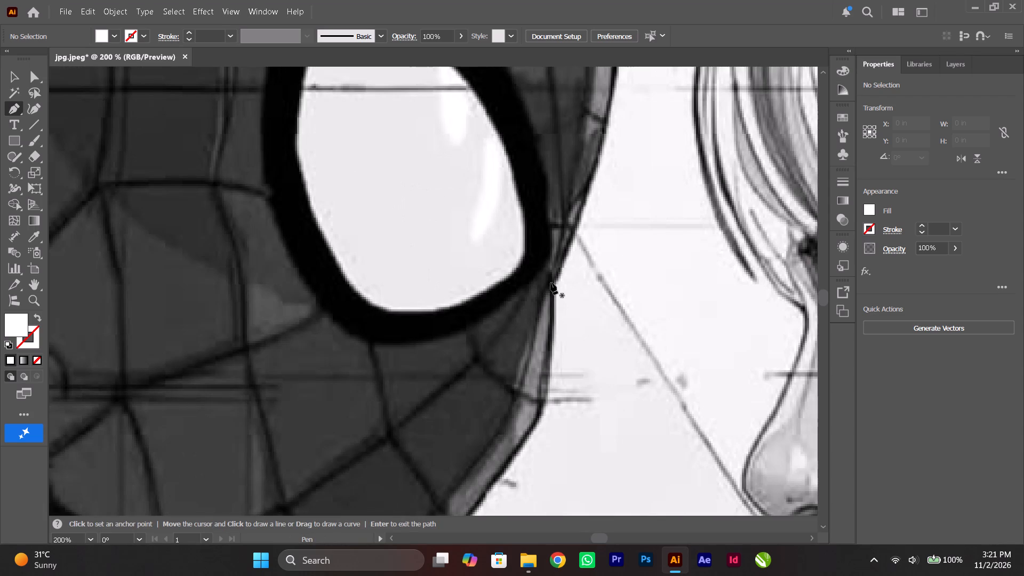
left_click(555, 279)
scroll(569, 271, "down", 1, "alt")
scroll(570, 271, "up", 2)
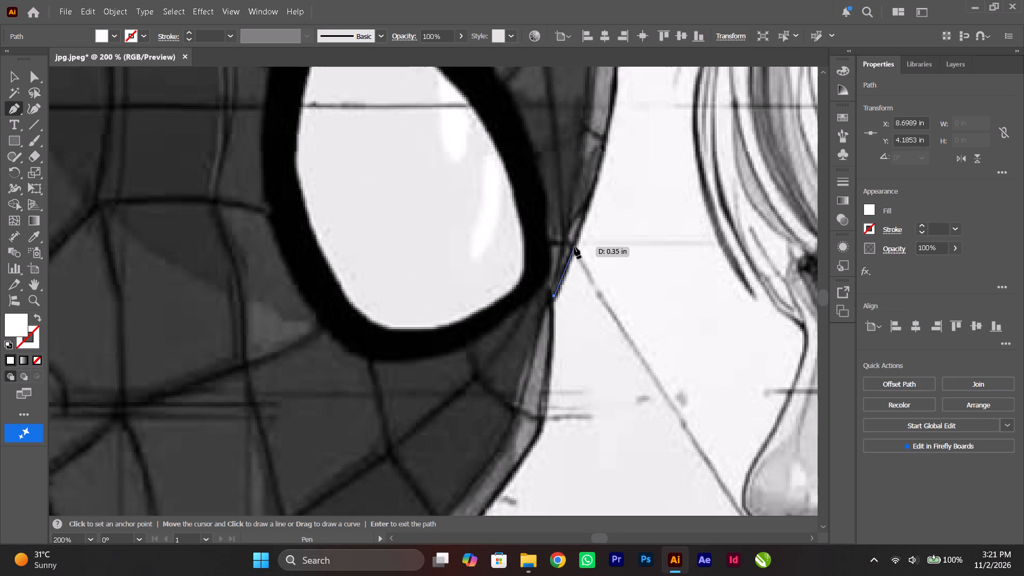
left_click_drag(574, 246, 578, 221)
left_click(575, 244)
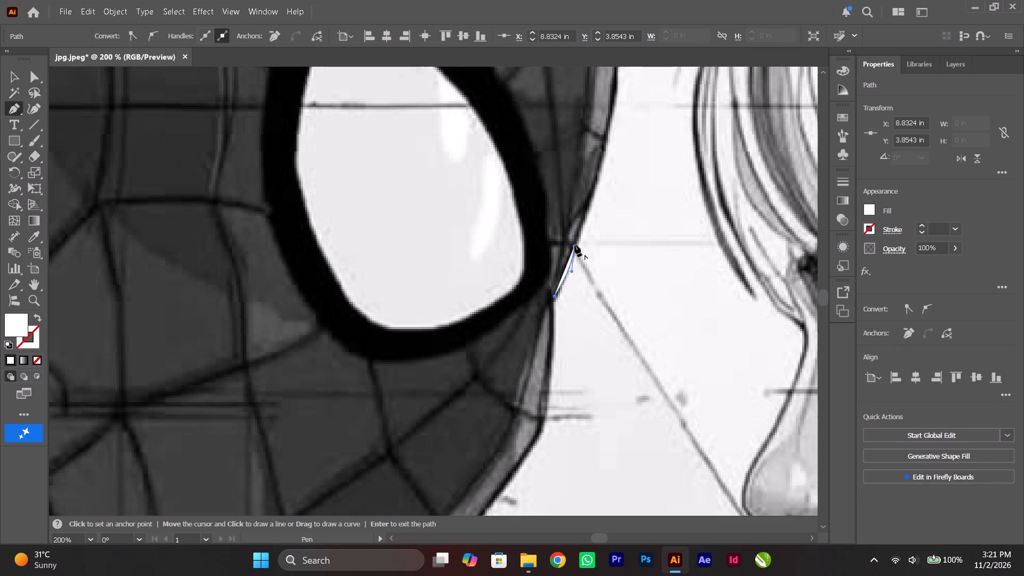
left_click(39, 358)
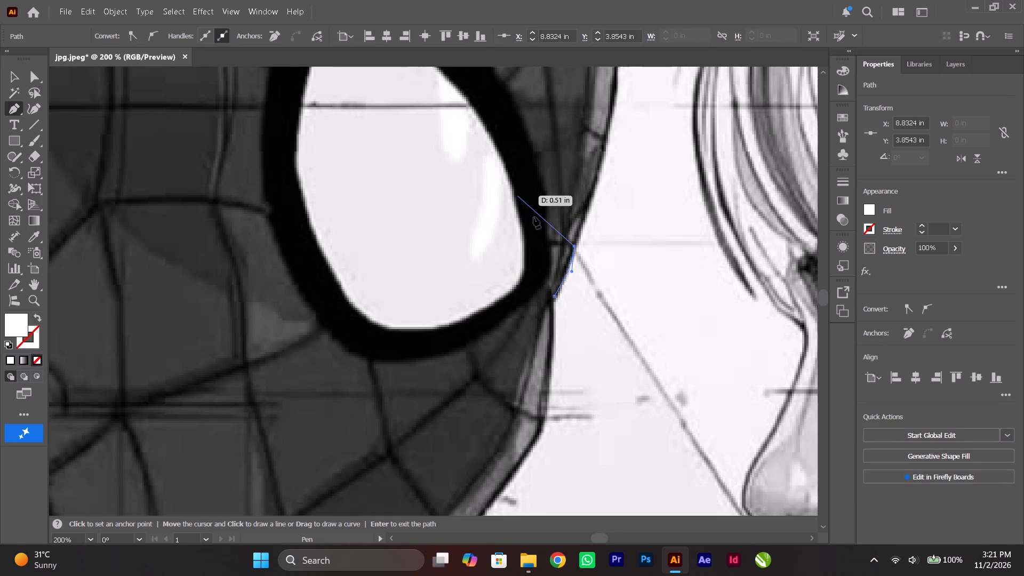
left_click(563, 243)
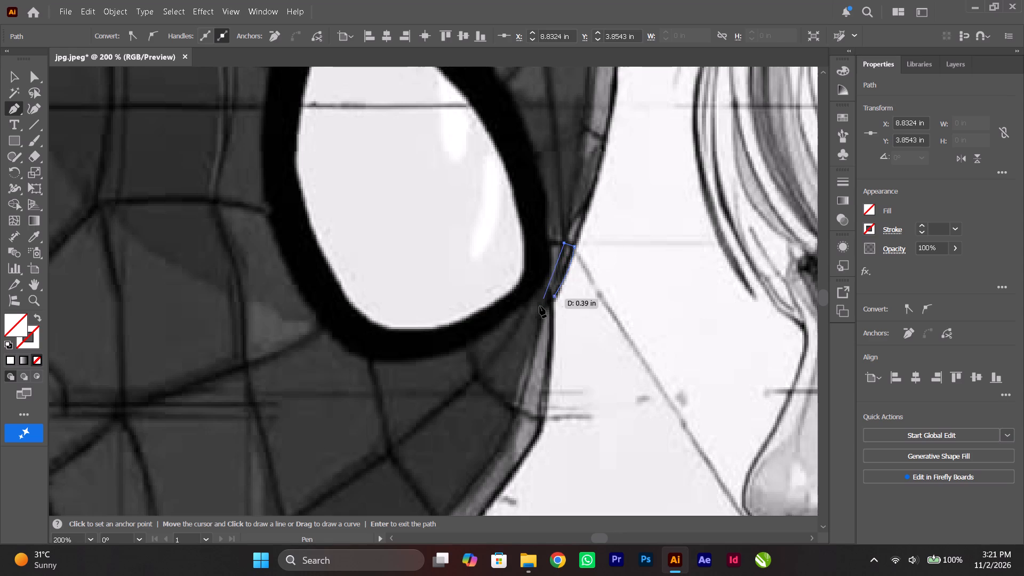
left_click_drag(553, 296, 550, 307)
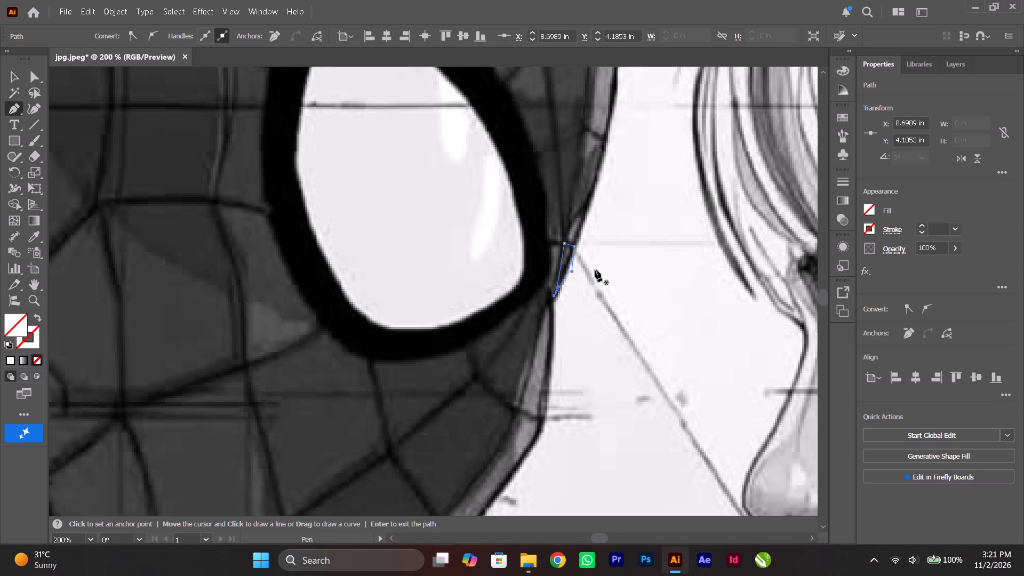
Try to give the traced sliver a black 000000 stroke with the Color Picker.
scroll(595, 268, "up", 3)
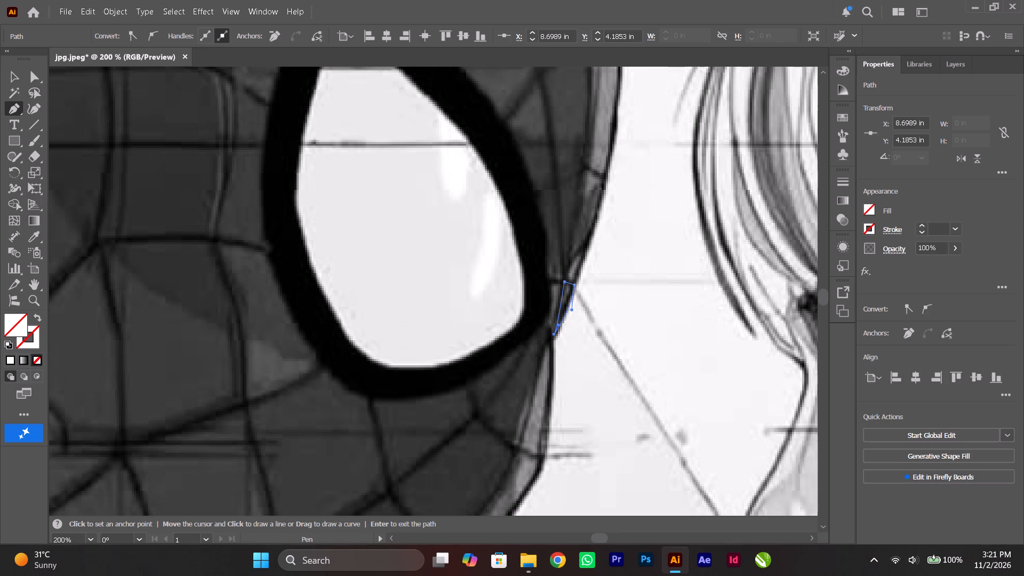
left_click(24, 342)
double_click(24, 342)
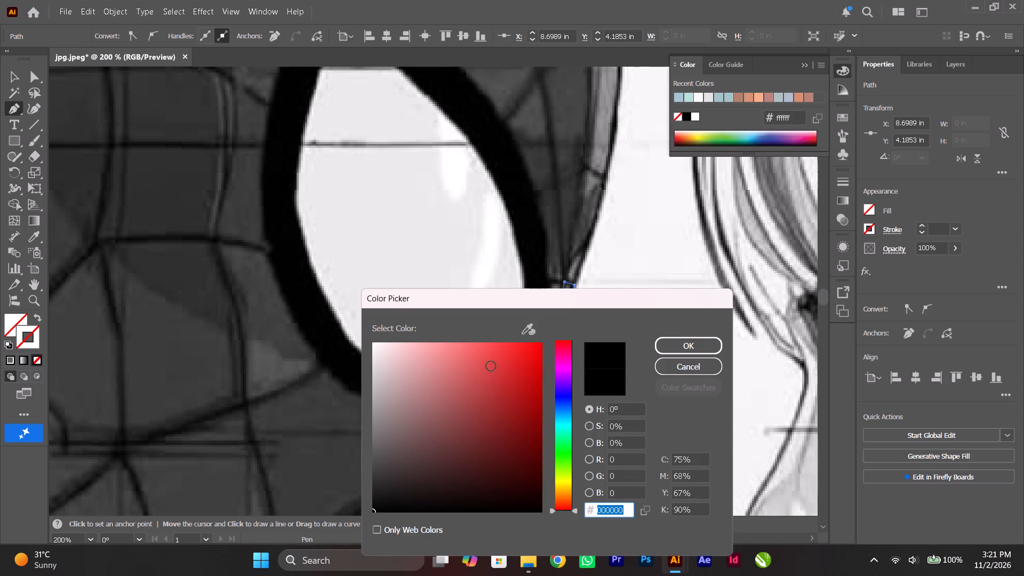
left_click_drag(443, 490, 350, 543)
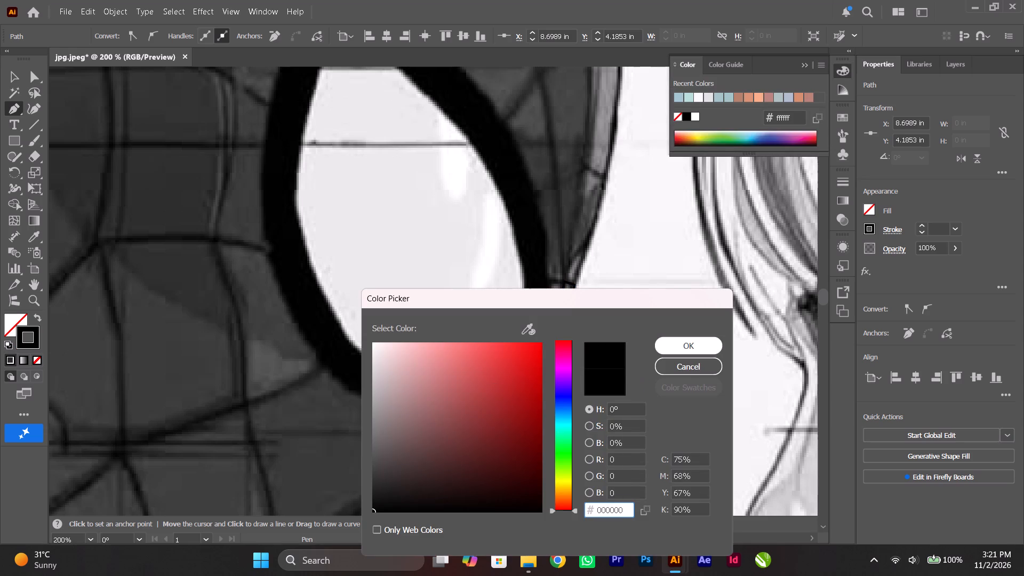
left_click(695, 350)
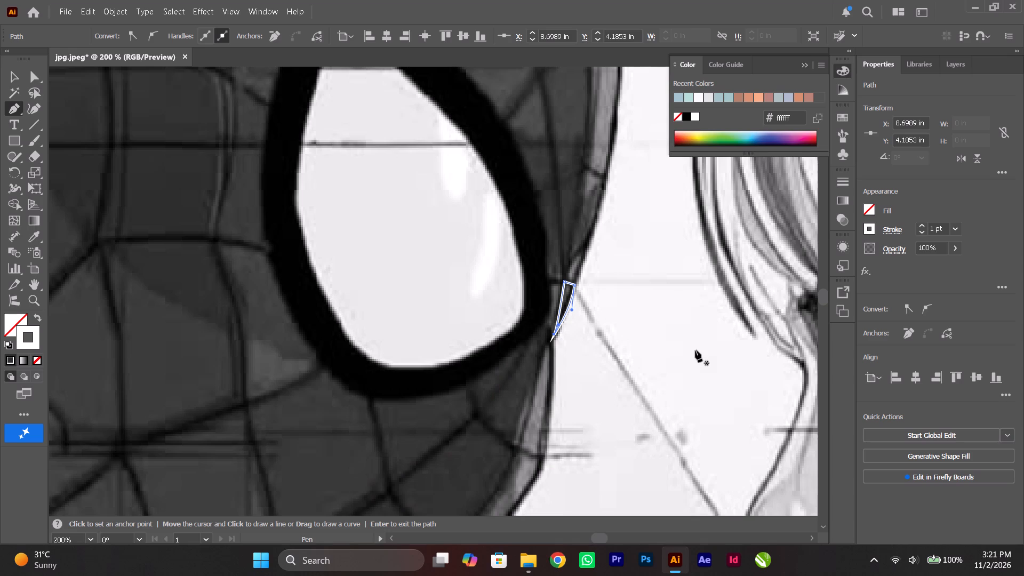
Select the traced sliver beside the eye, set its stroke colour to black 231f20, and deselect the path.
left_click(11, 82)
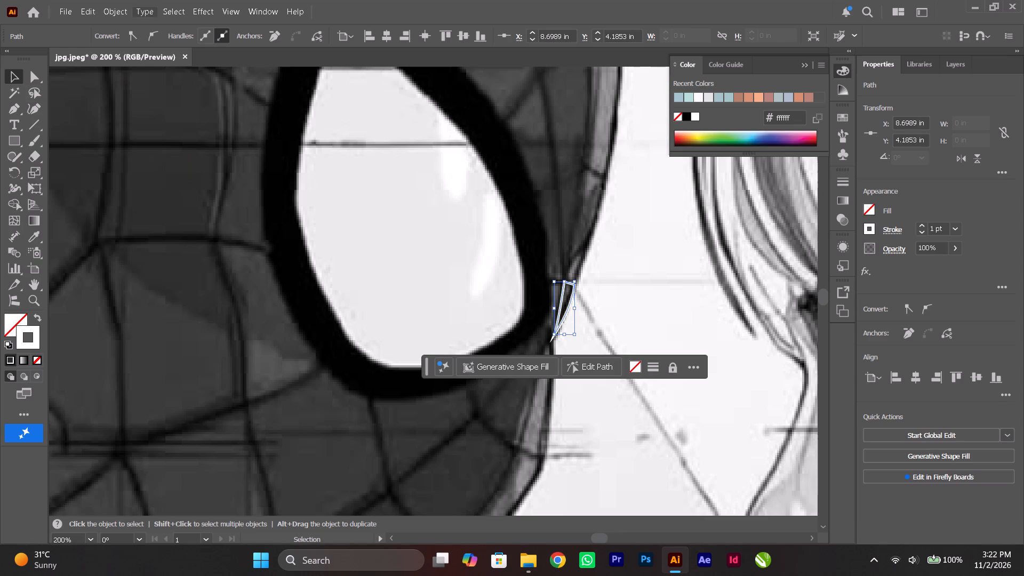
left_click(687, 307)
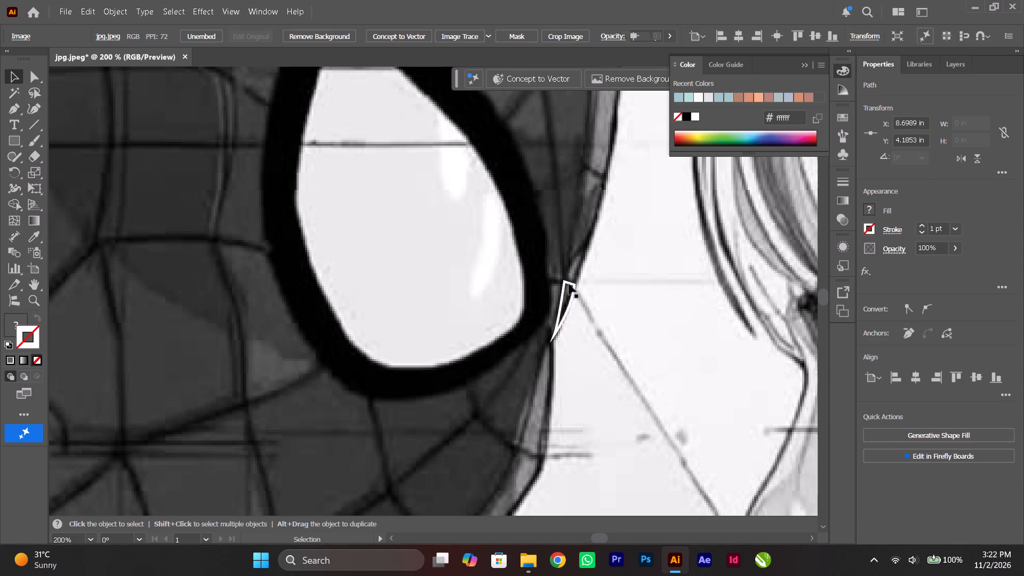
left_click(565, 283)
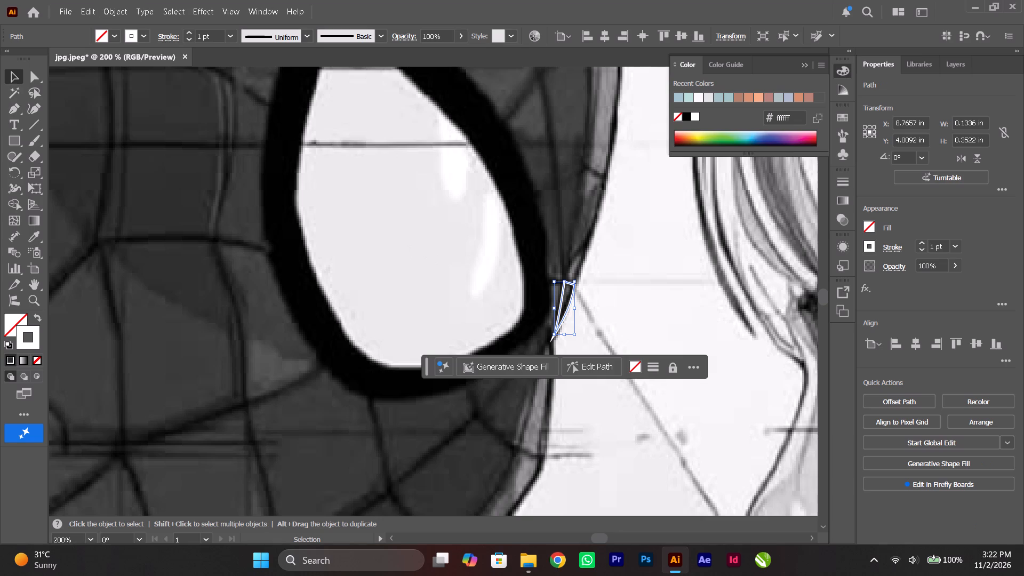
left_click(145, 37)
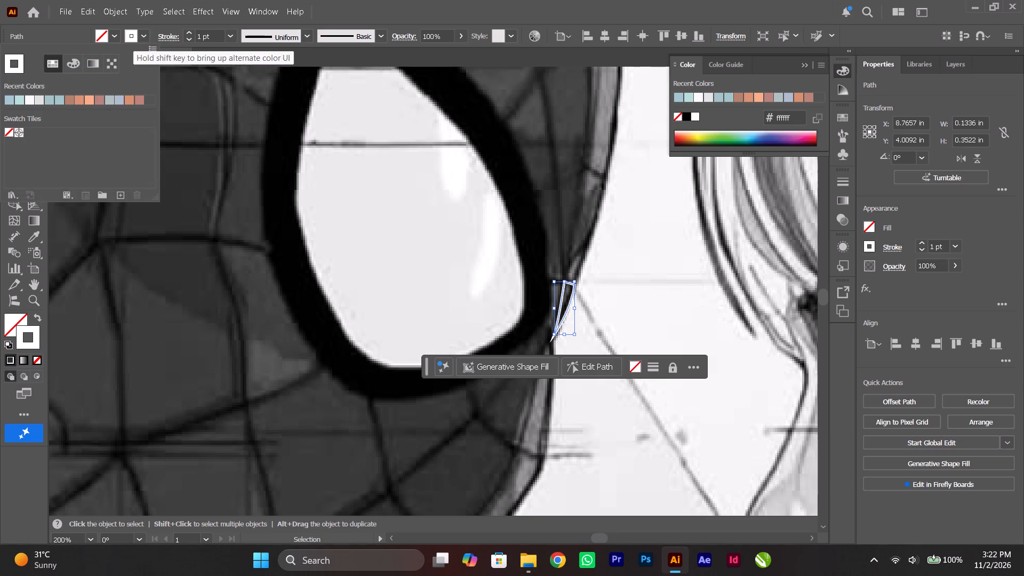
left_click(75, 65)
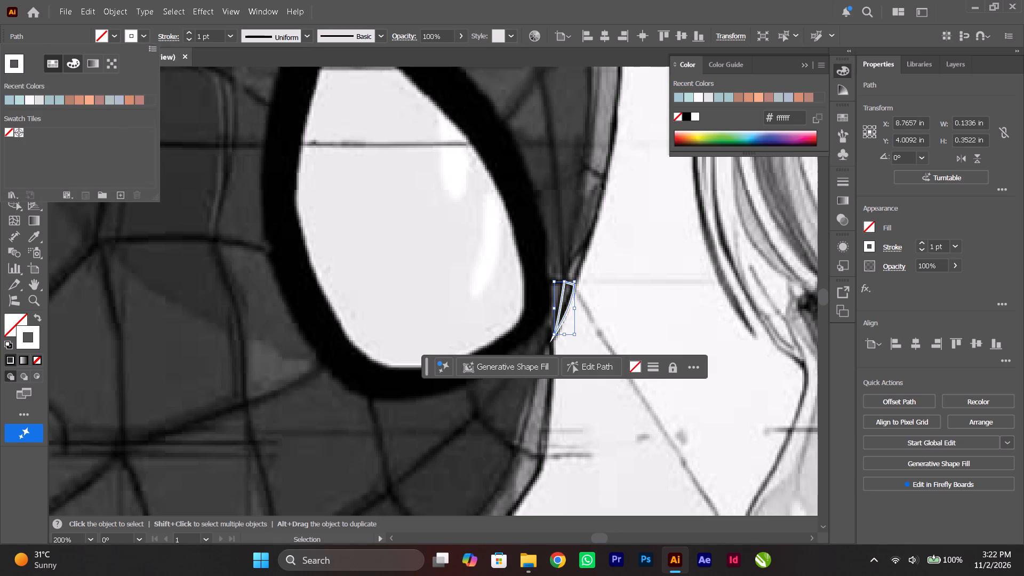
left_click(15, 182)
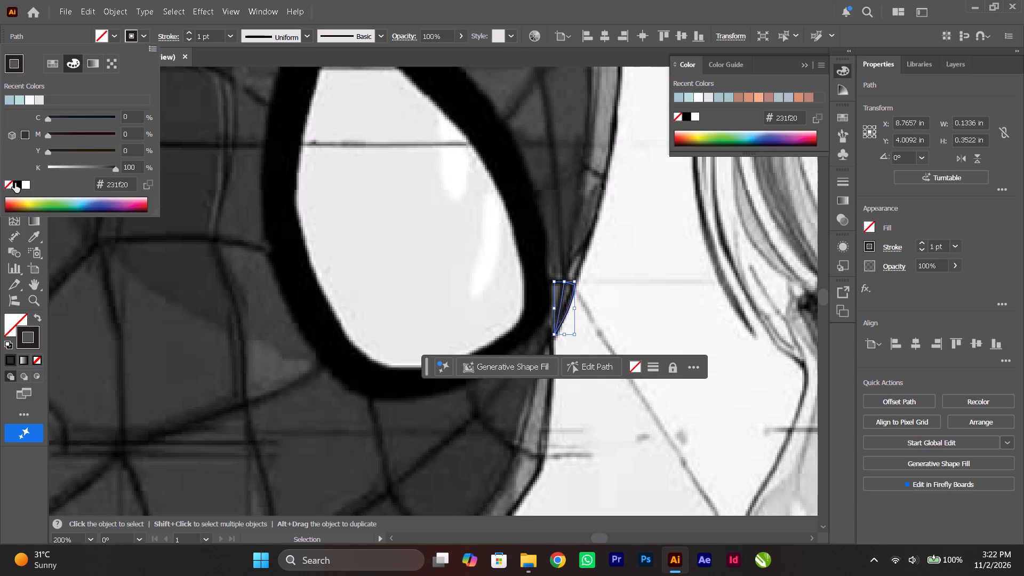
left_click(265, 100)
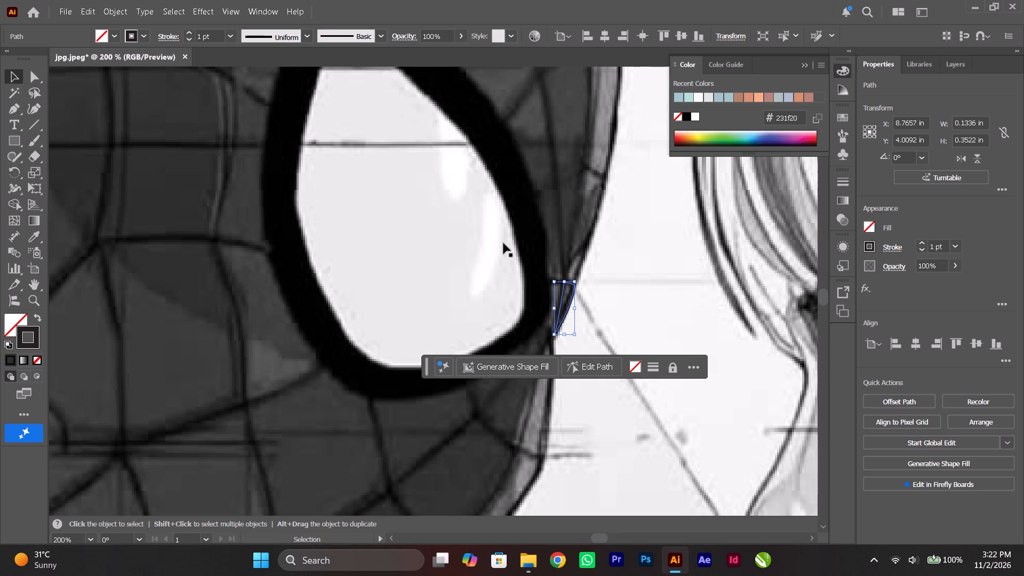
left_click(504, 241)
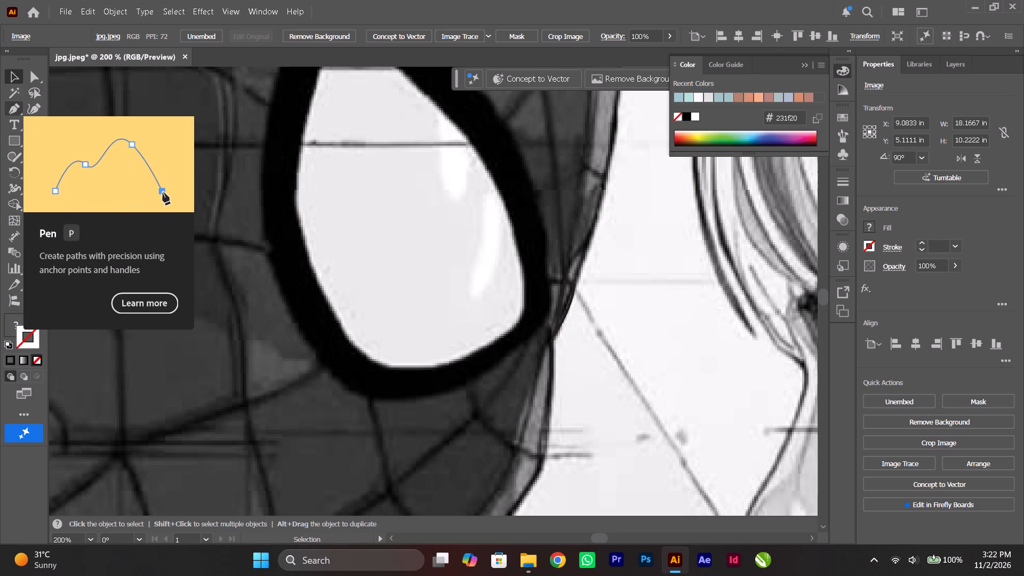
With the Pen tool, trace a closed panel about 0.27 by 0.79 in along the mask edge, directly above the traced sliver.
left_click(11, 105)
scroll(568, 344, "up", 2, "alt")
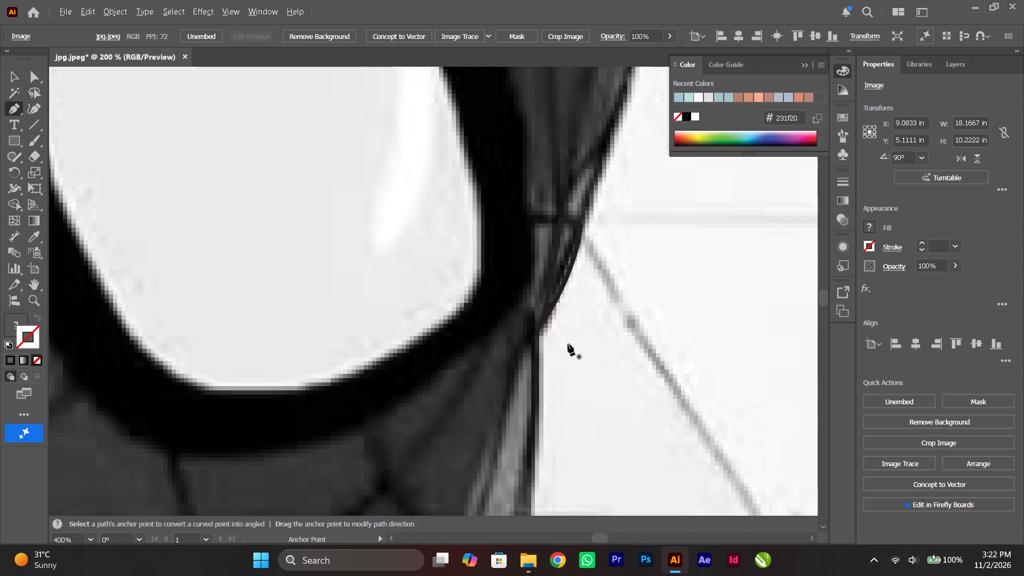
scroll(568, 344, "up", 11)
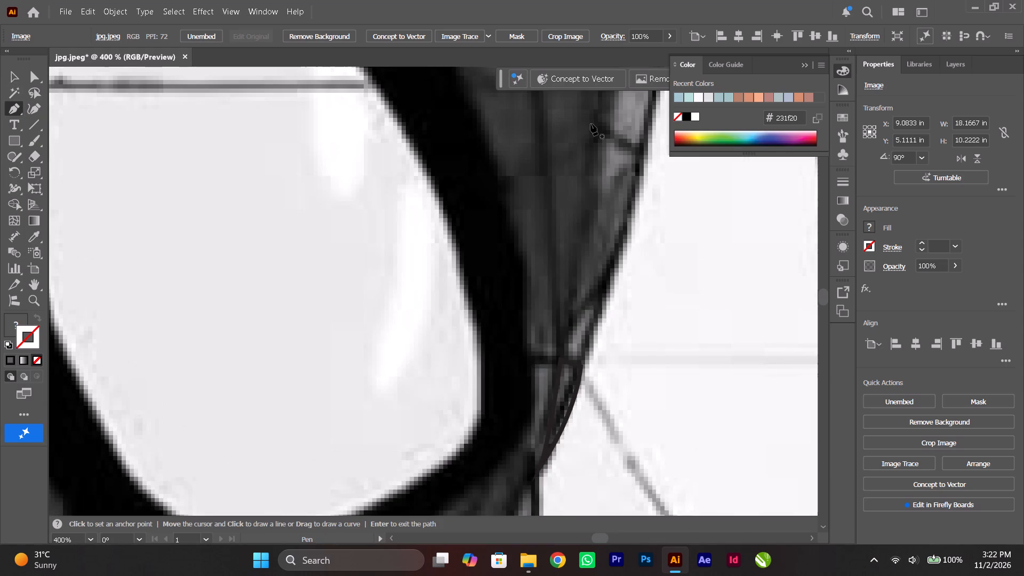
left_click(595, 127)
left_click_drag(643, 155, 648, 164)
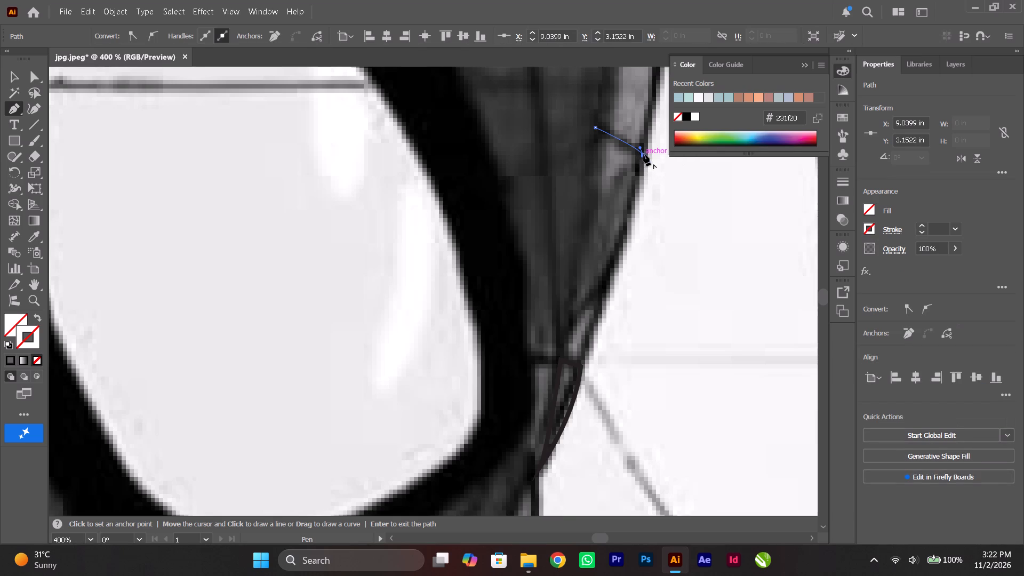
left_click(644, 154)
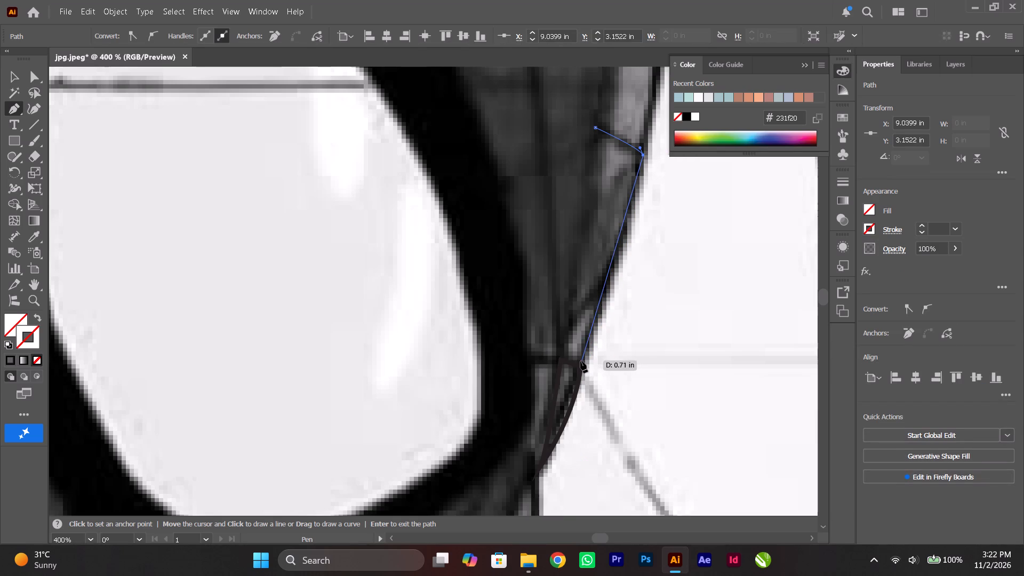
left_click_drag(580, 366, 569, 386)
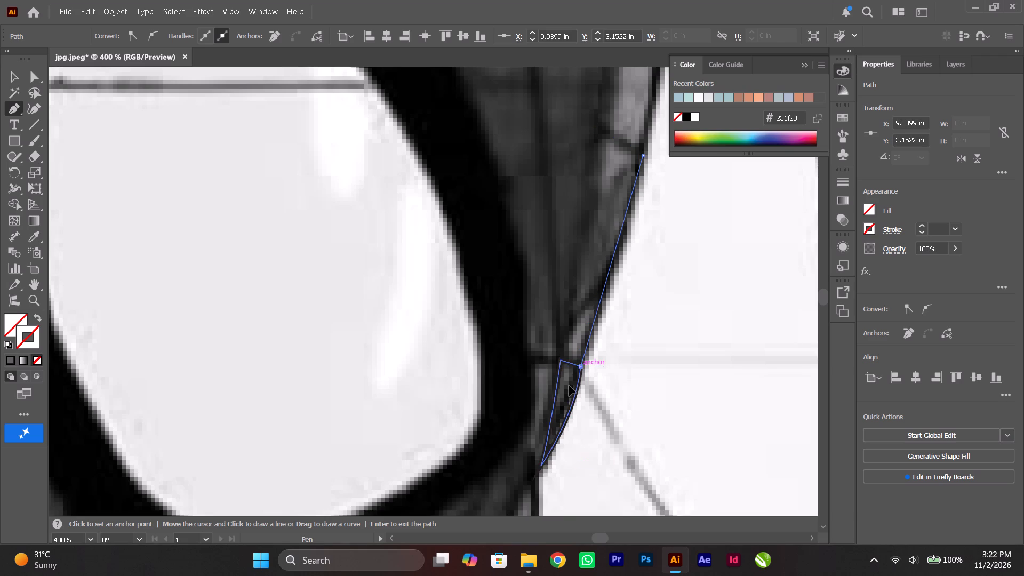
left_click_drag(569, 386, 556, 414)
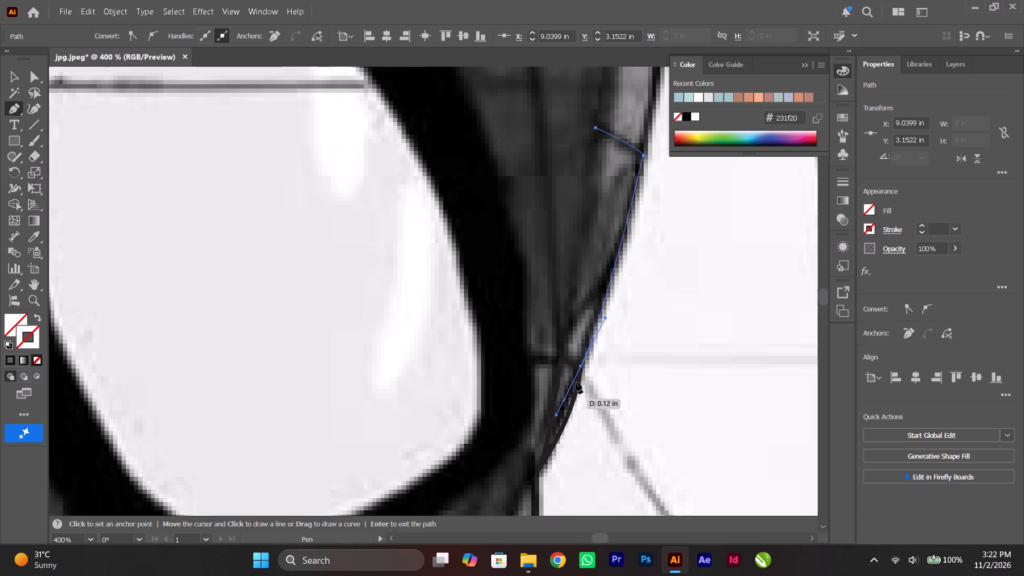
left_click(581, 367)
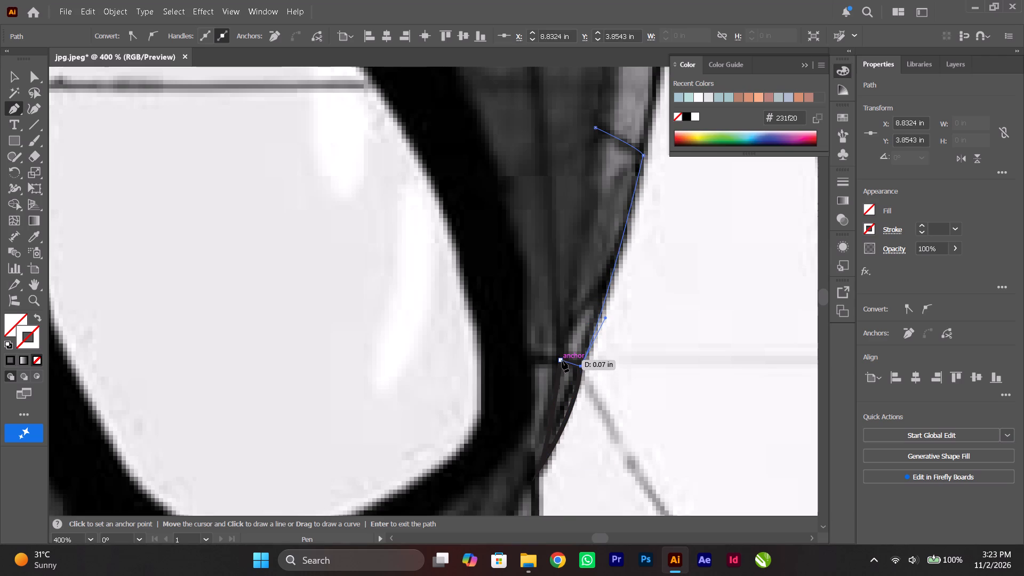
left_click(562, 361)
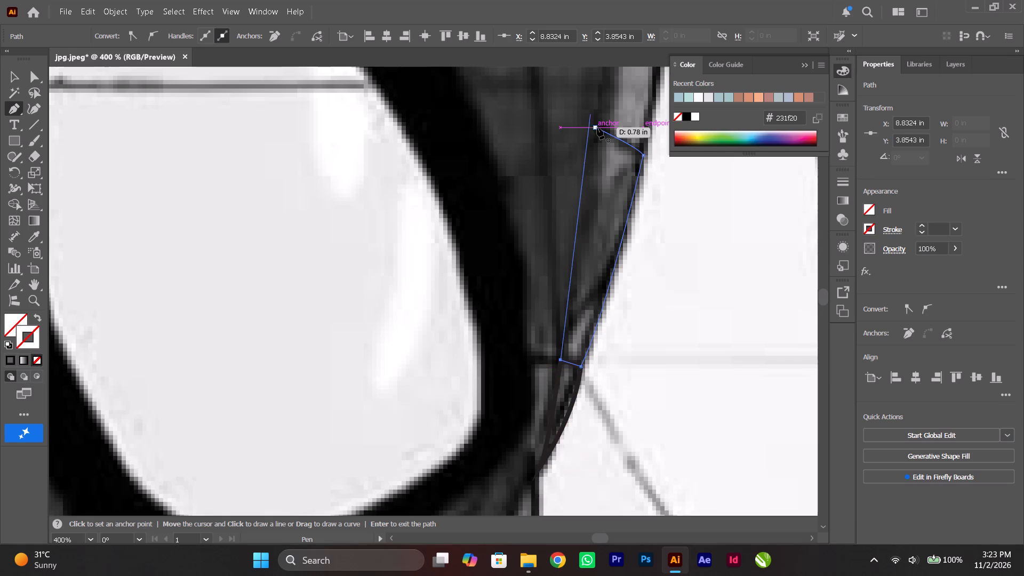
left_click_drag(595, 126, 587, 113)
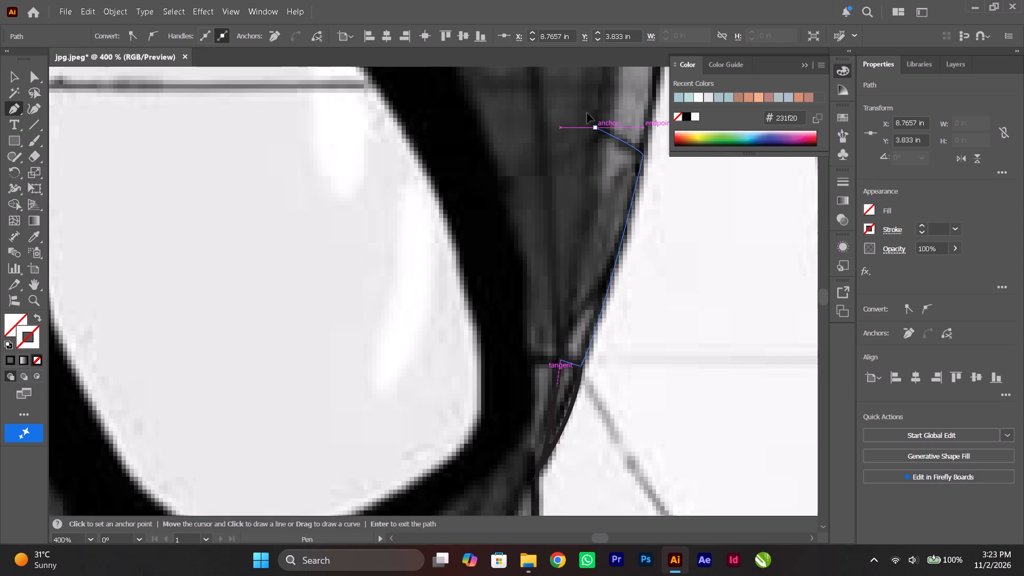
left_click_drag(587, 113, 590, 86)
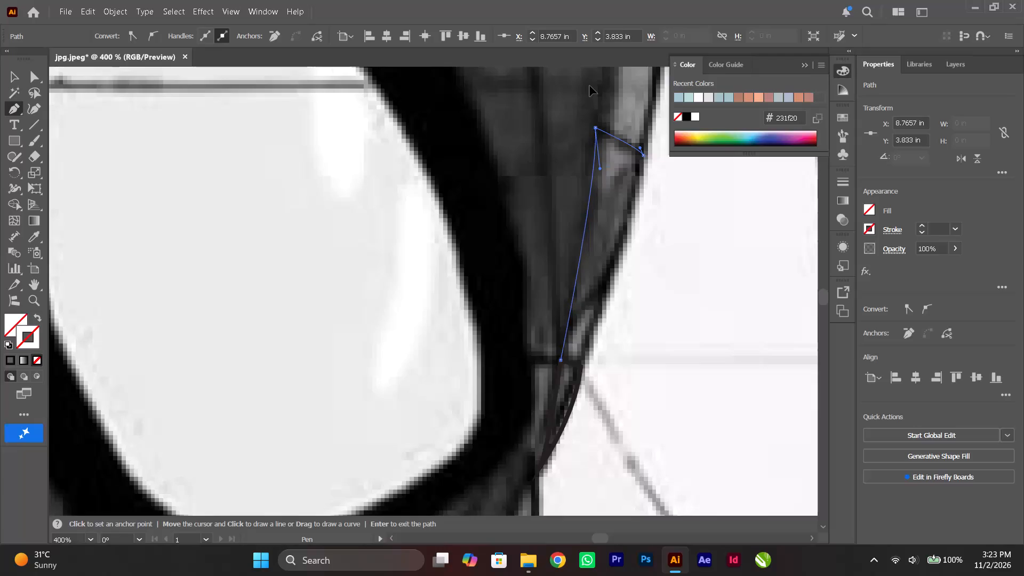
left_click_drag(590, 86, 590, 86)
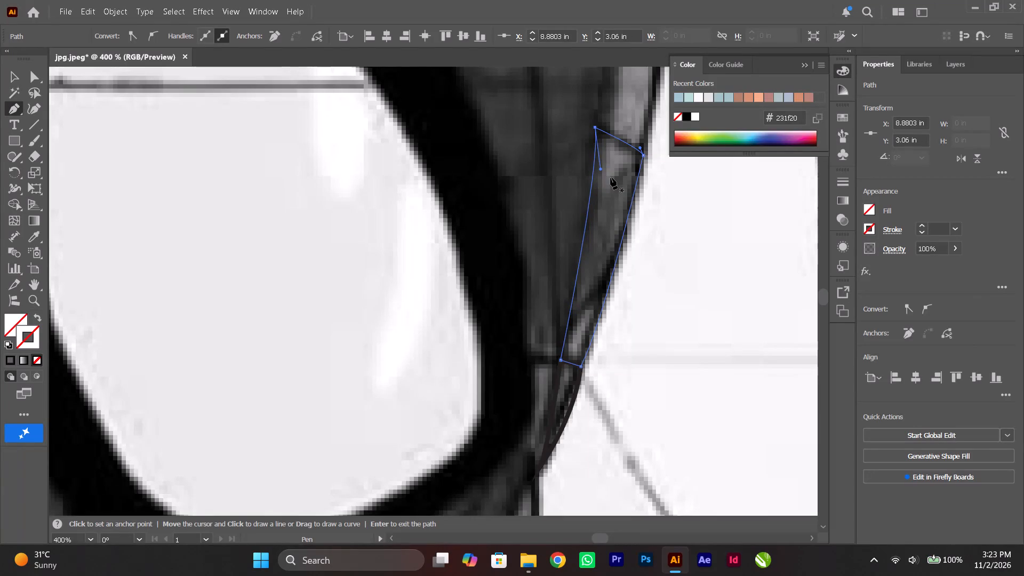
Give the newly traced mask-edge panel a solid black 1 pt stroke, keeping it without a fill.
scroll(611, 177, "down", 4, "alt")
scroll(611, 177, "up", 13)
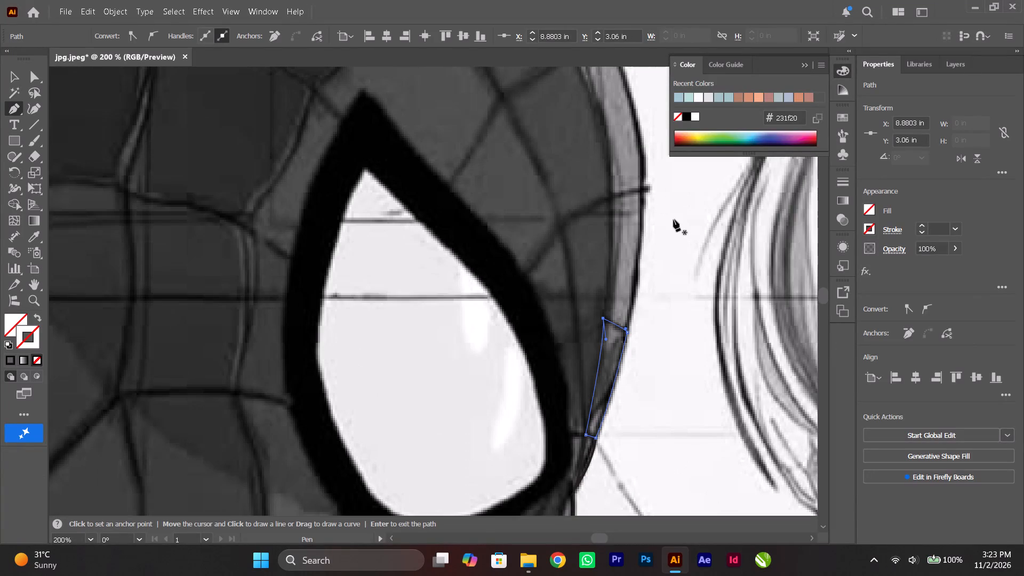
scroll(674, 217, "up", 1, "alt")
scroll(675, 217, "down", 2)
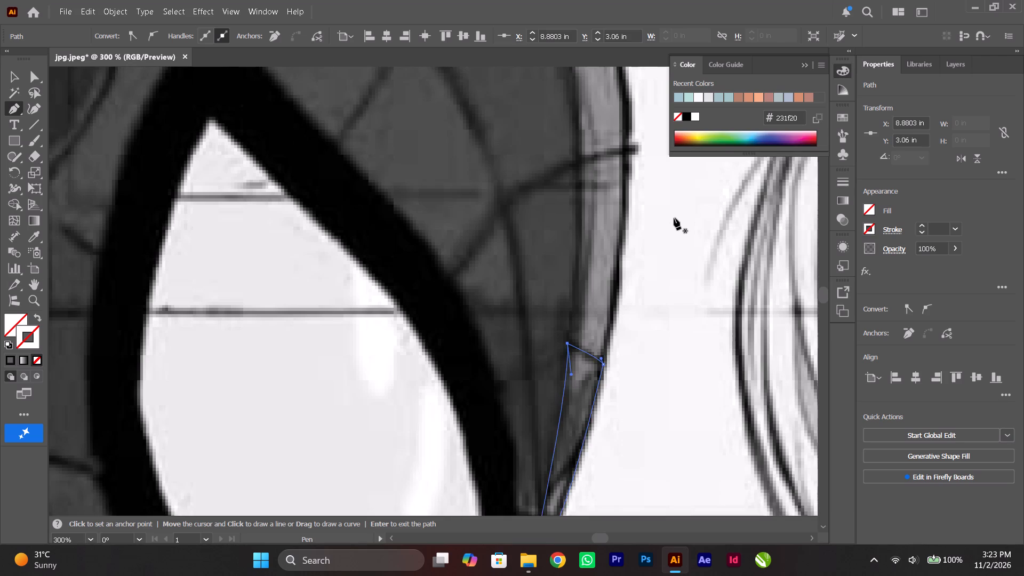
scroll(674, 218, "down", 4)
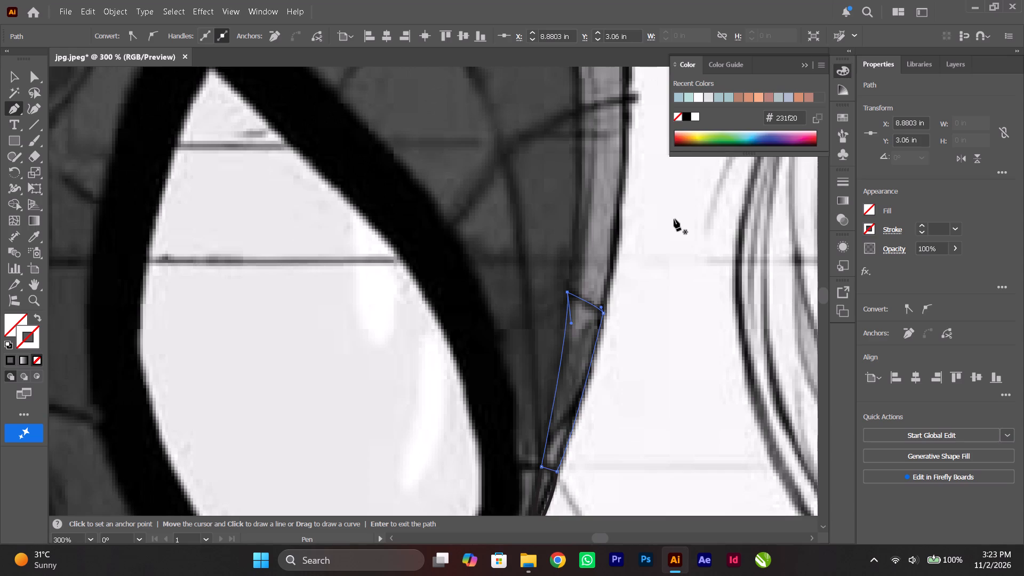
left_click(12, 364)
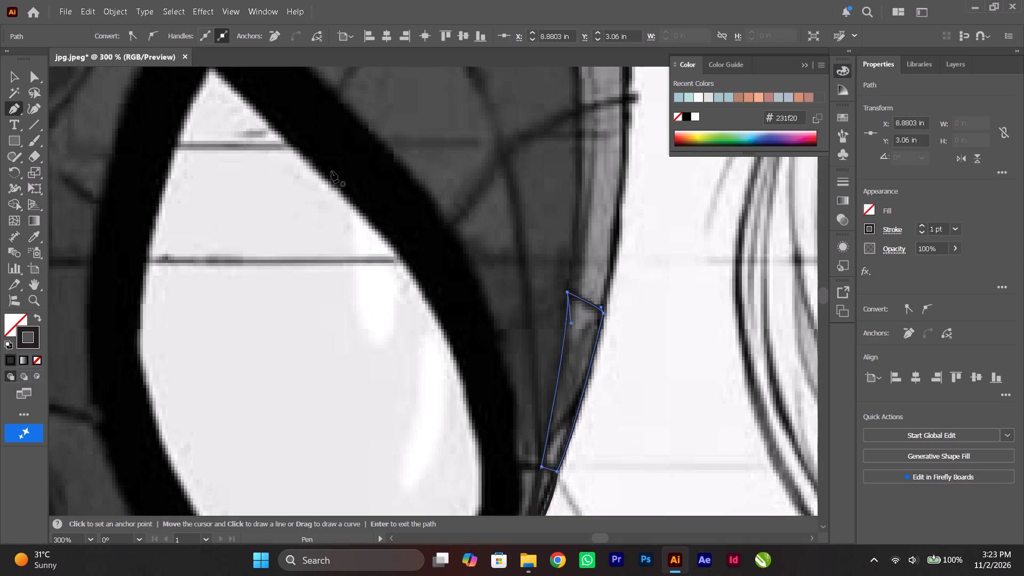
Trace the next closed mask-edge panel, about 0.26 by 0.95 in, from the stroked panel's top edge up to the next web line.
scroll(641, 270, "up", 10)
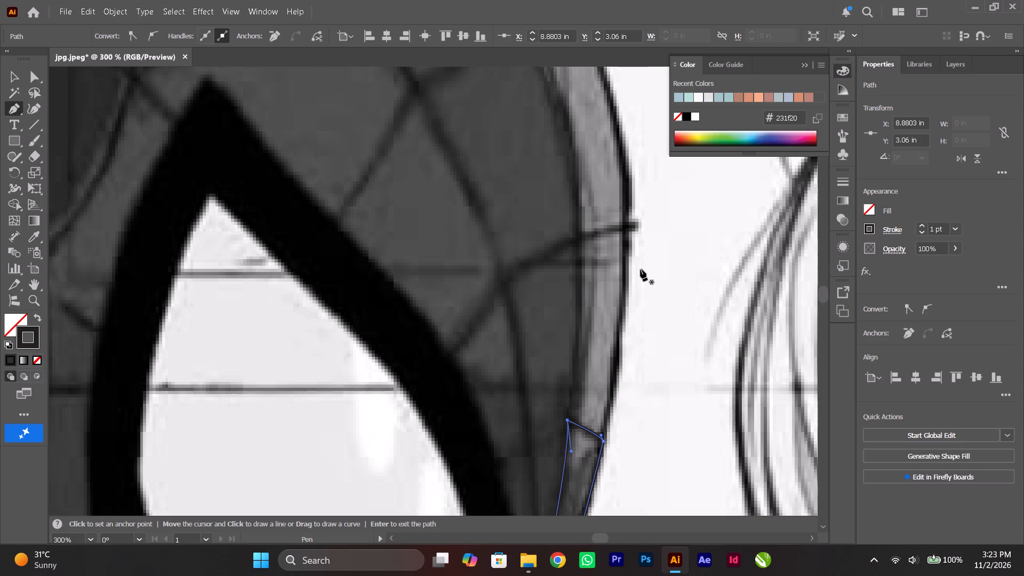
scroll(641, 269, "down", 1)
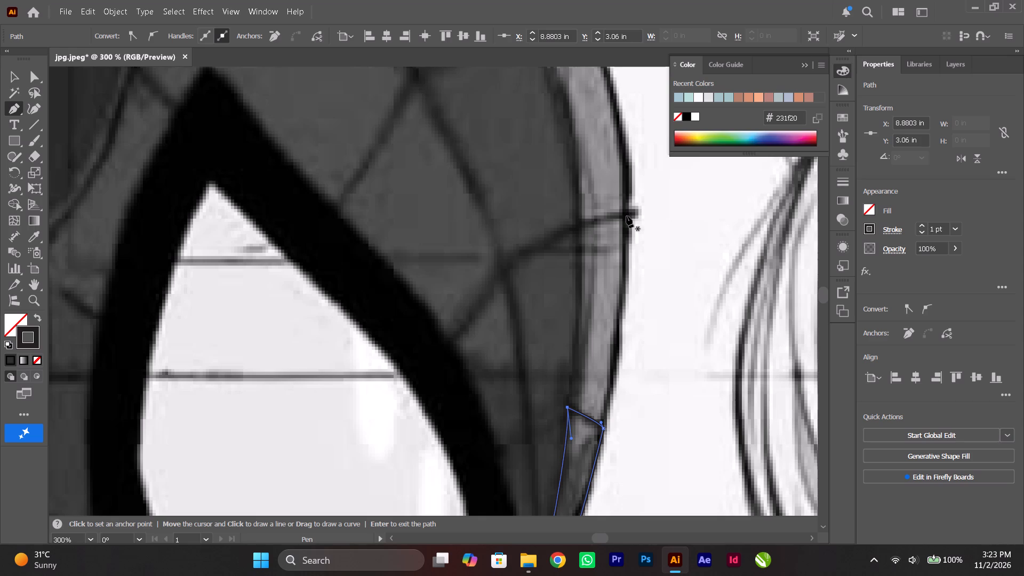
left_click(627, 215)
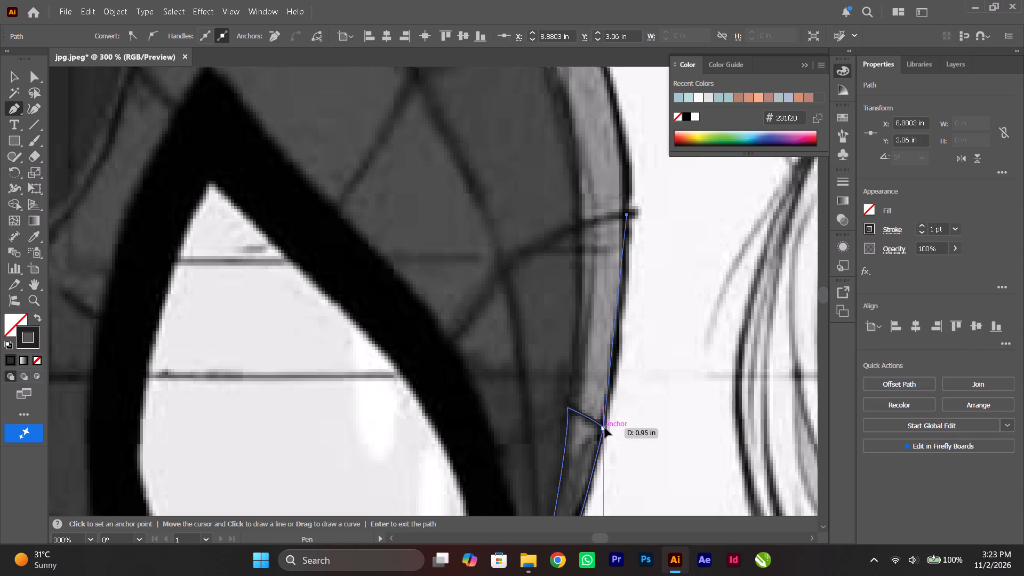
left_click_drag(605, 428, 589, 470)
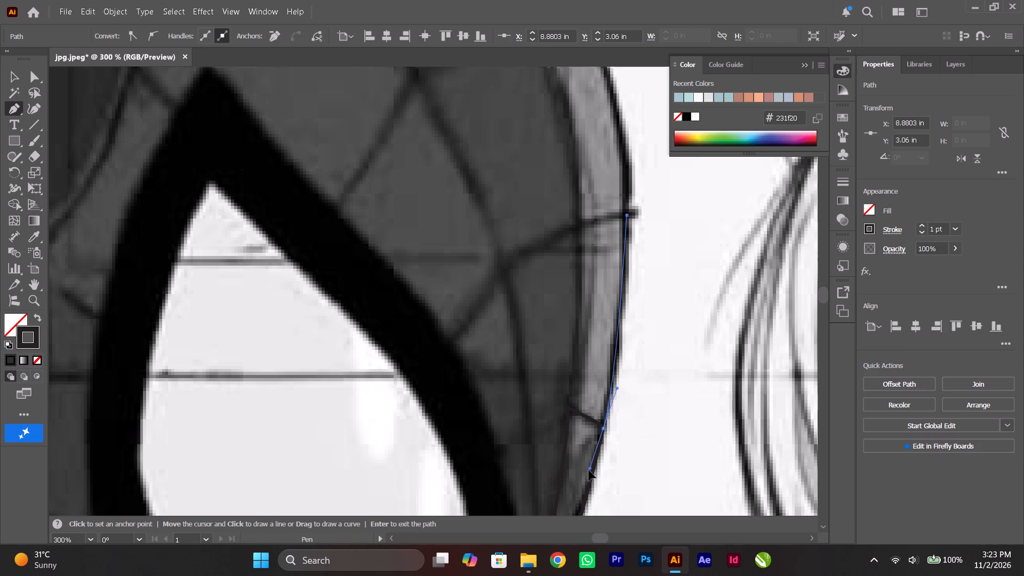
left_click_drag(589, 470, 588, 471)
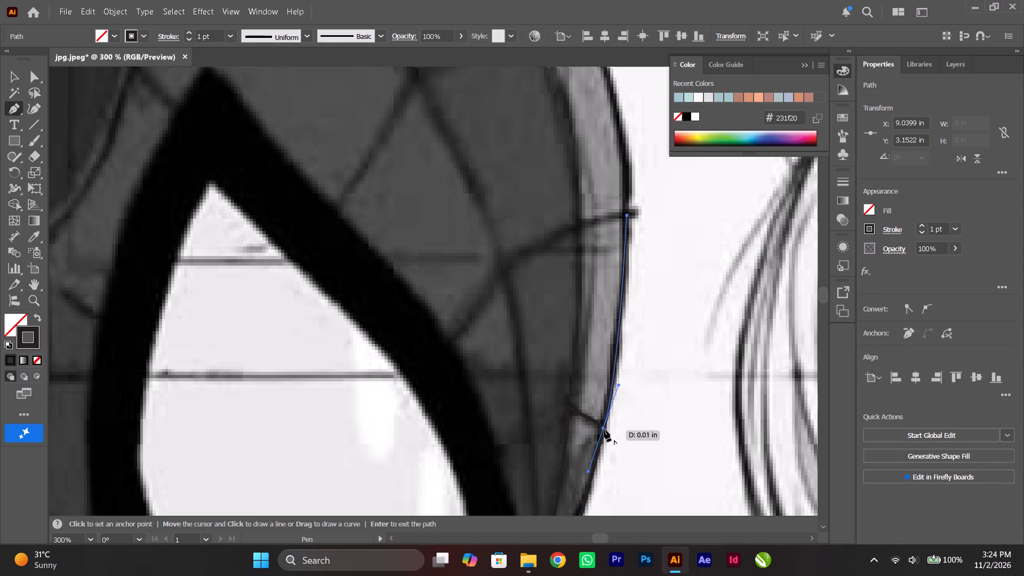
left_click(603, 428)
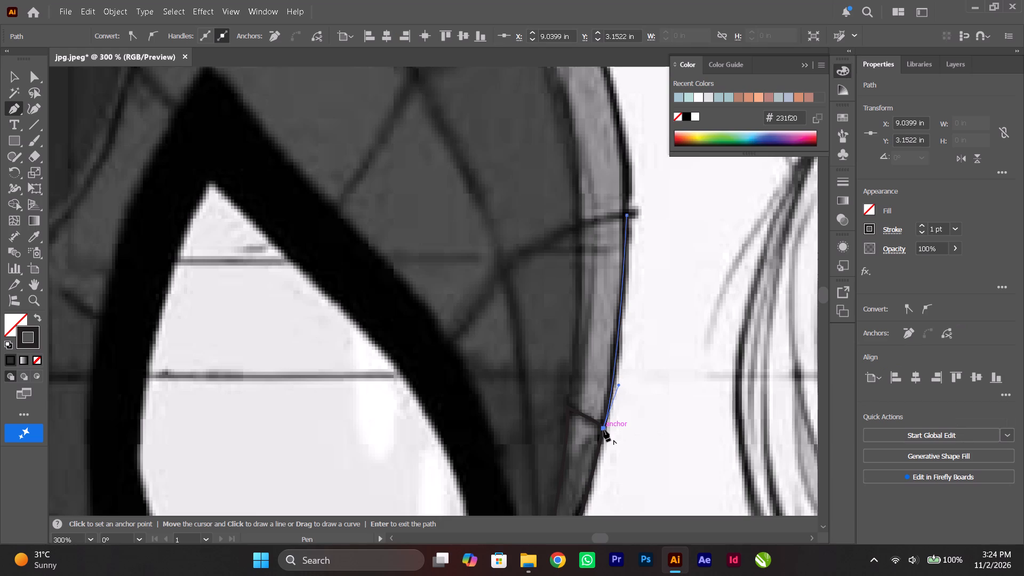
left_click(569, 405)
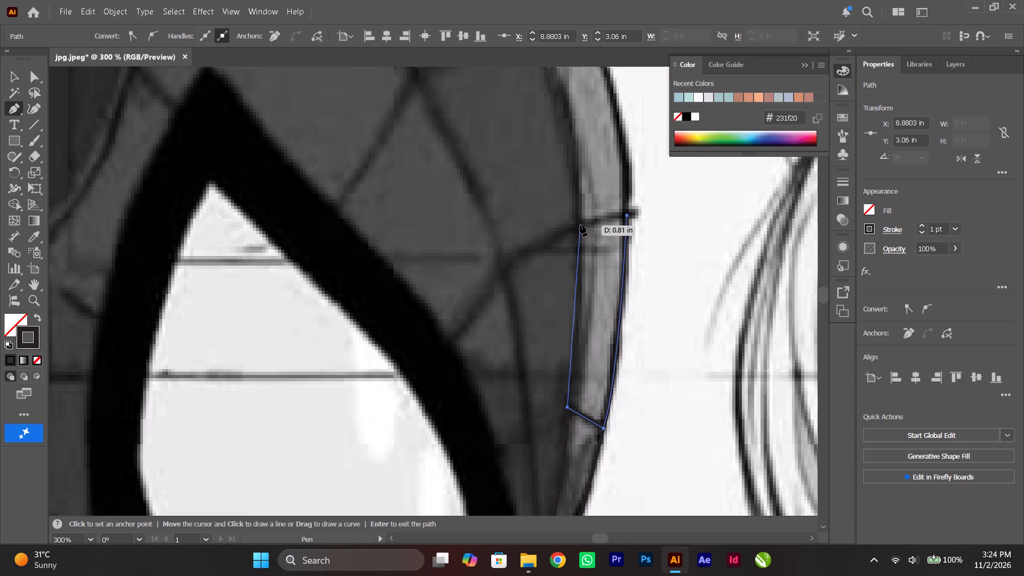
left_click_drag(580, 223, 586, 114)
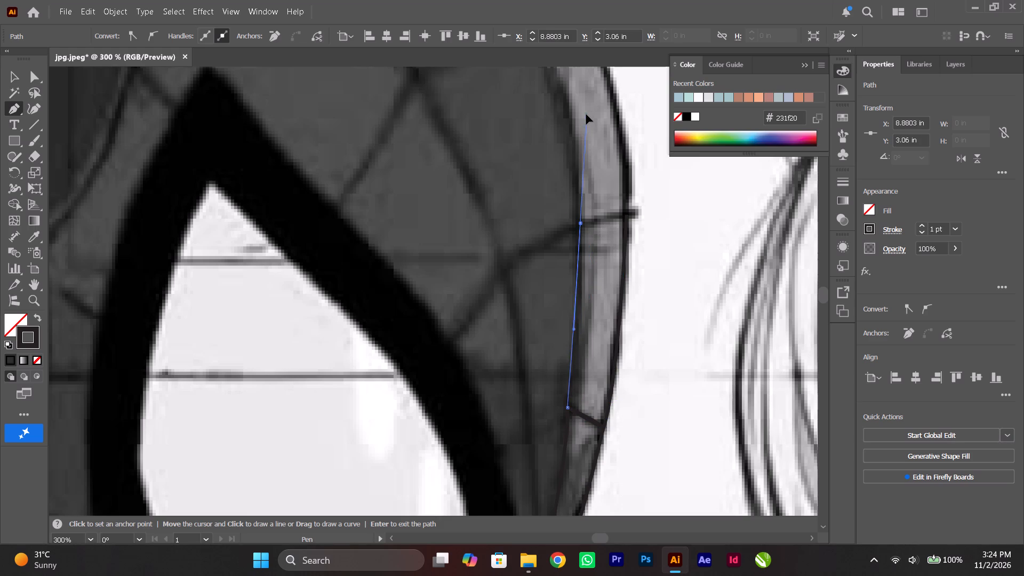
left_click_drag(586, 114, 574, 106)
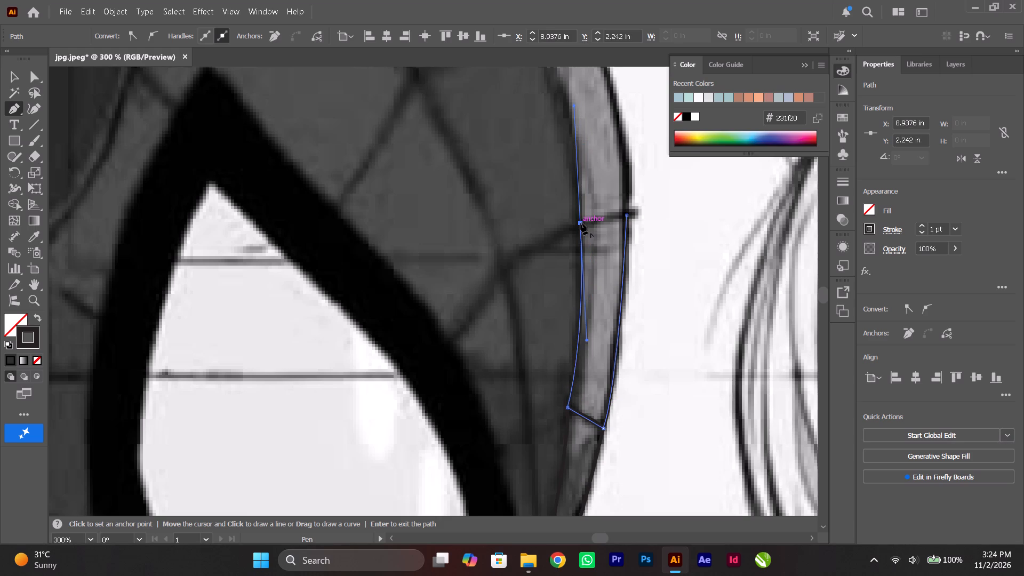
left_click(581, 220)
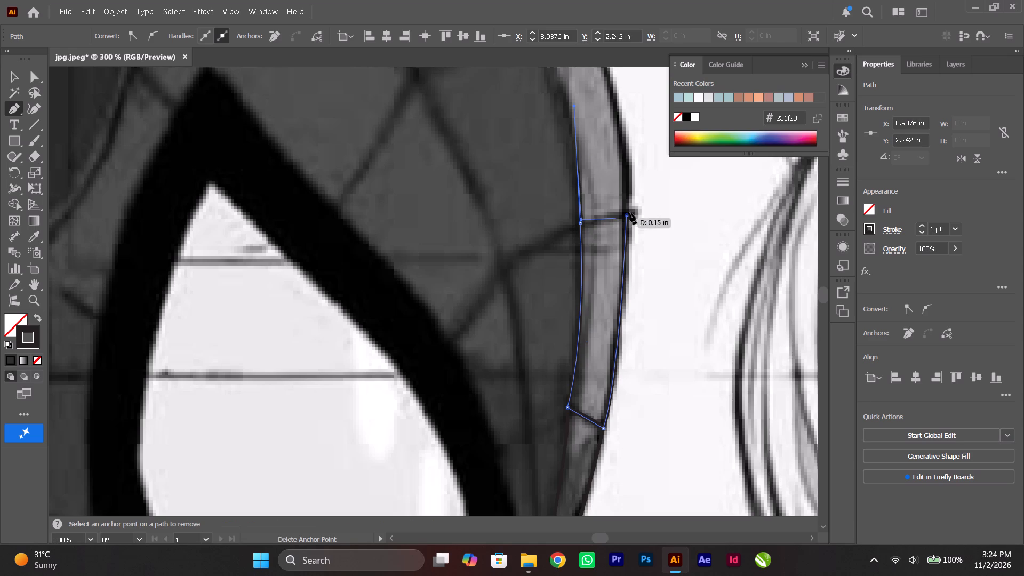
key("ctrl+z")
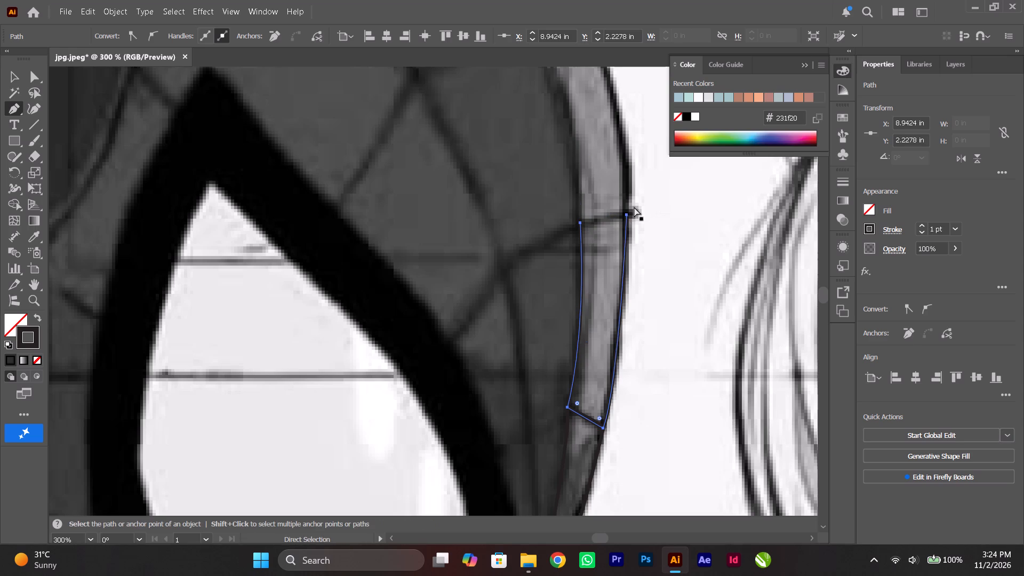
left_click(580, 221)
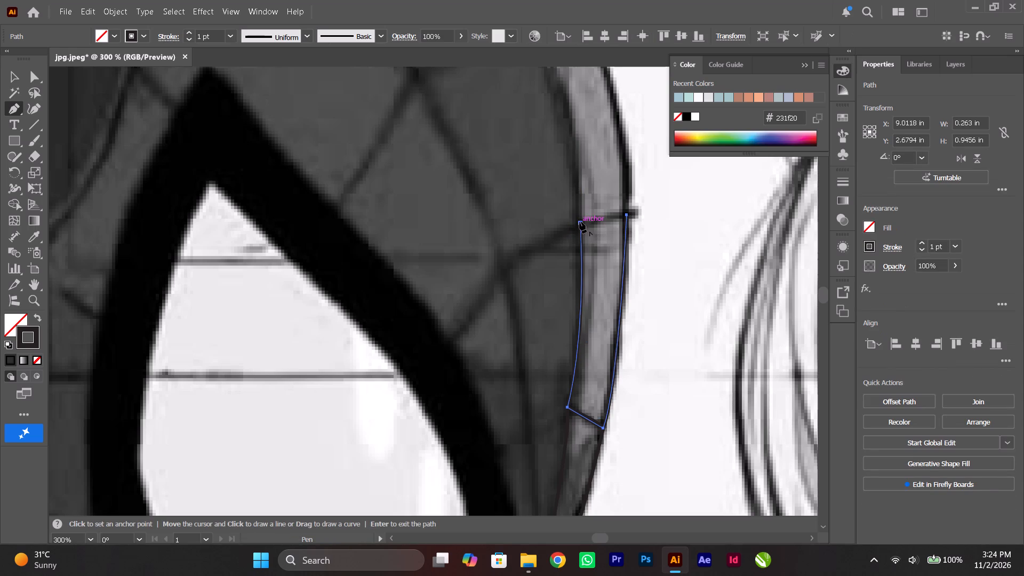
left_click(625, 213)
Trace the next closed mask-edge panel with the Pen tool, from the last panel's top edge up to the next web line, top edge about 0.27 in.
scroll(662, 266, "up", 6)
scroll(662, 266, "down", 1, "alt")
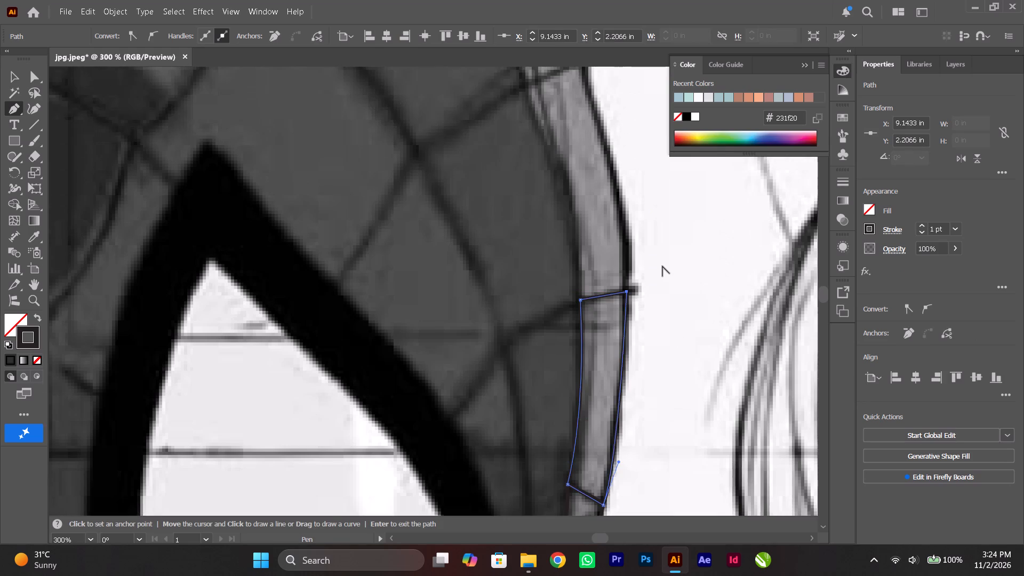
scroll(662, 266, "down", 2, "alt")
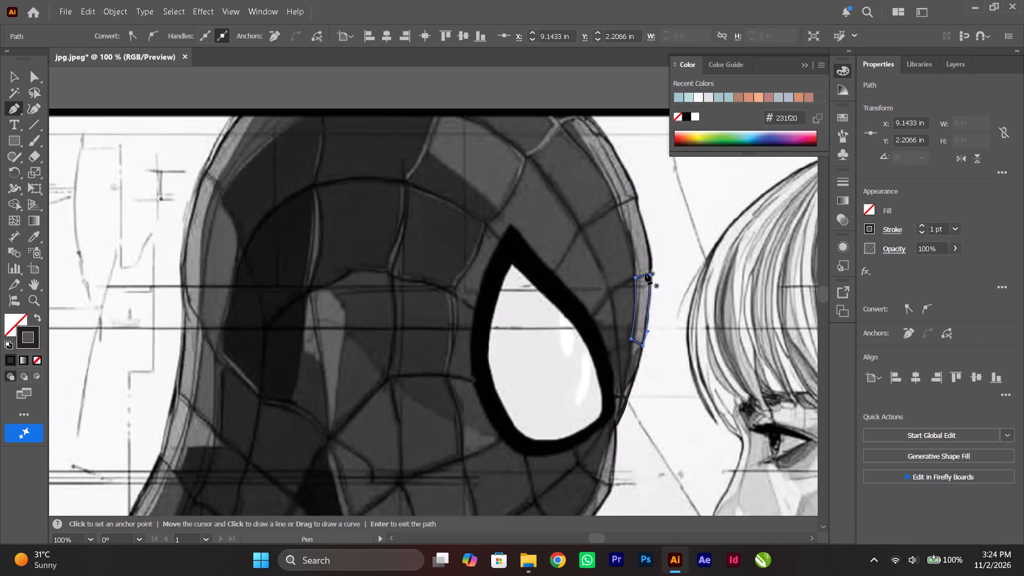
scroll(648, 246, "up", 2)
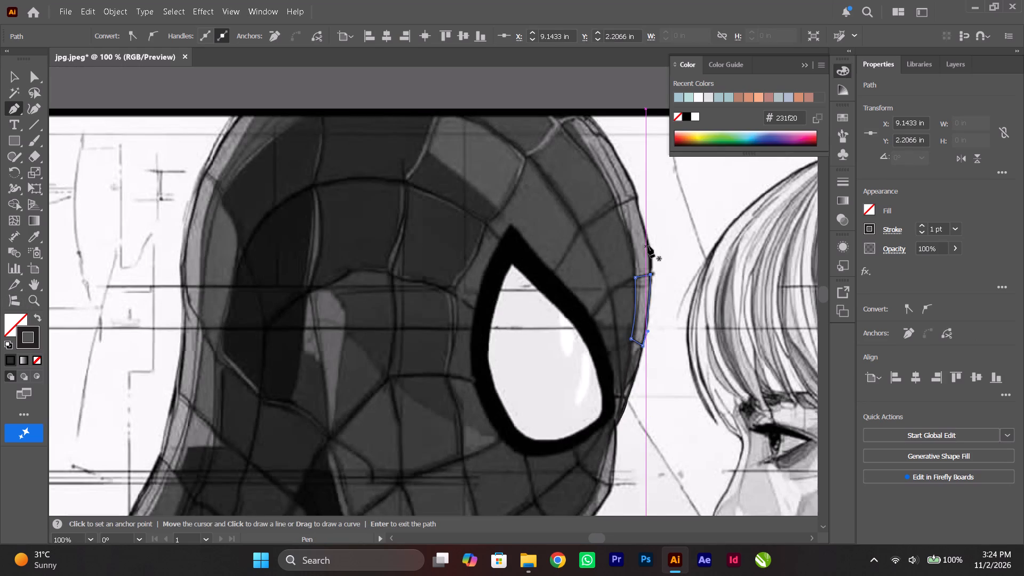
scroll(648, 246, "up", 3)
scroll(648, 246, "up", 1, "alt")
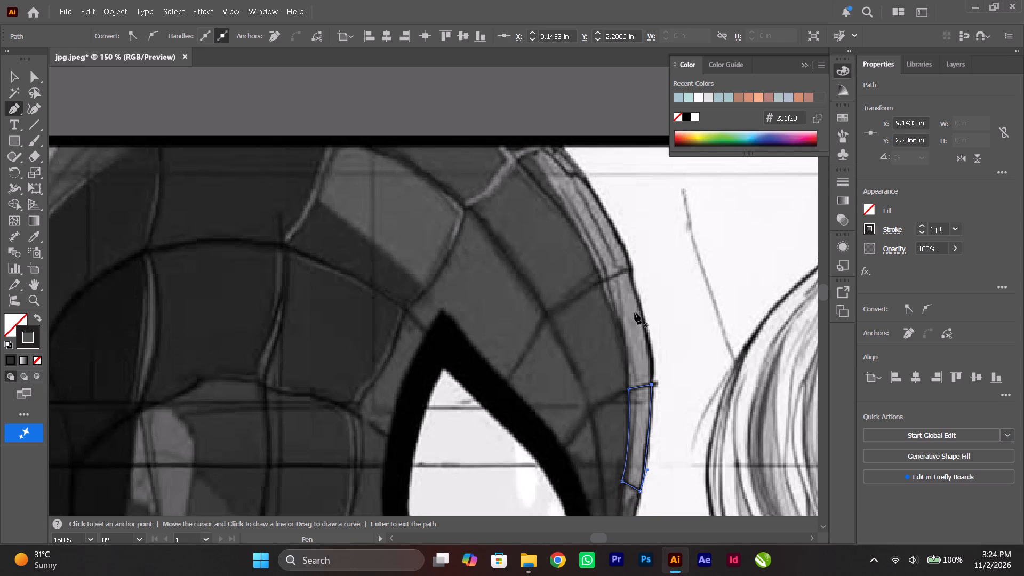
scroll(635, 310, "up", 1, "alt")
scroll(635, 311, "up", 1)
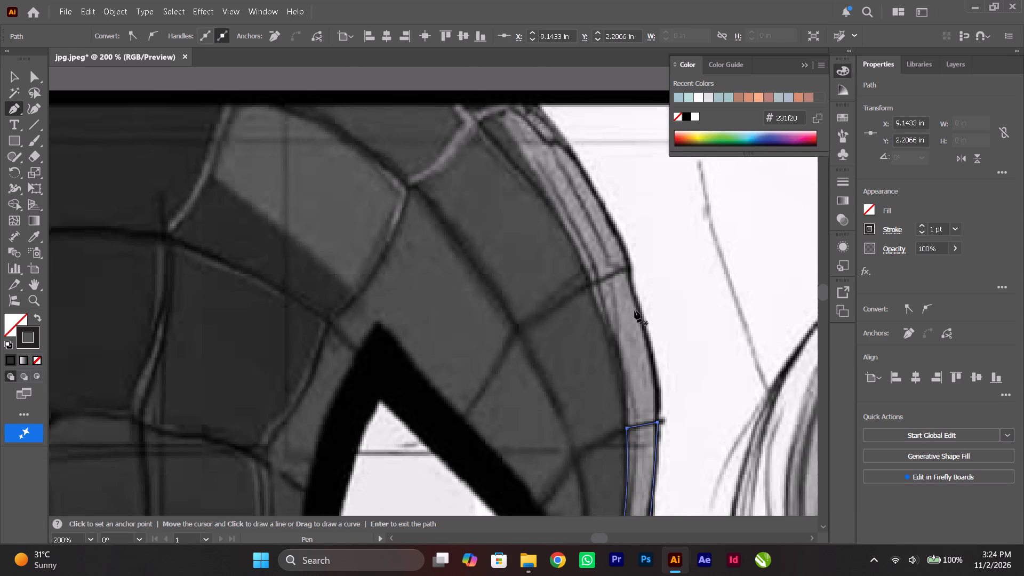
scroll(635, 310, "up", 1, "alt")
scroll(635, 310, "down", 5, "ctrl")
scroll(635, 310, "down", 6)
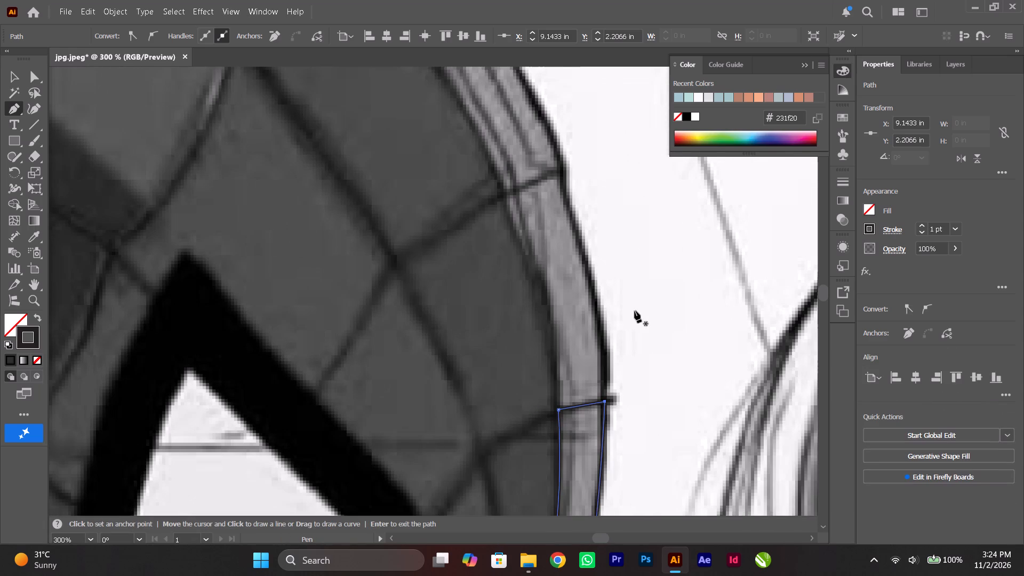
left_click(563, 169)
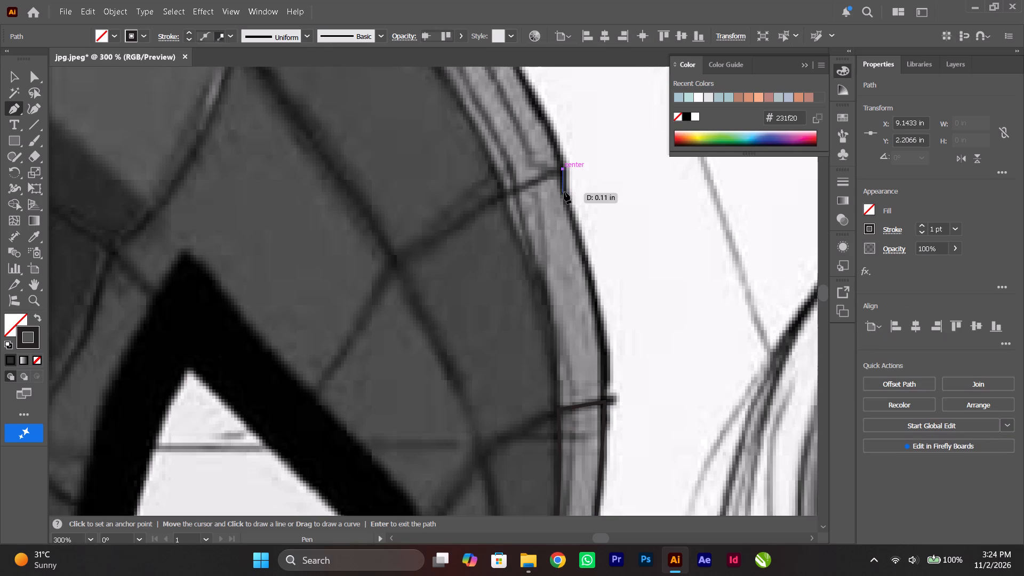
left_click(563, 191)
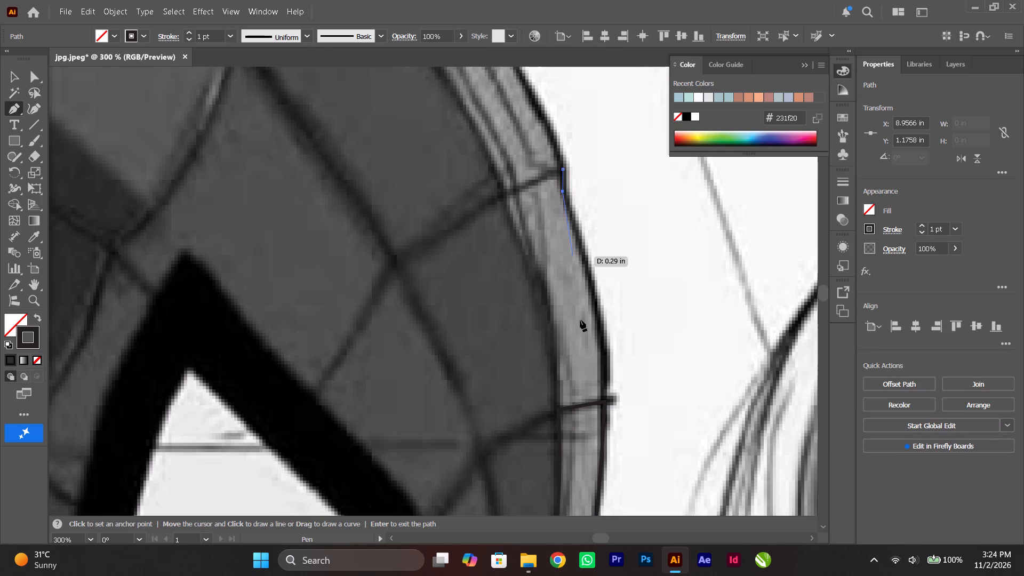
left_click_drag(604, 402, 600, 486)
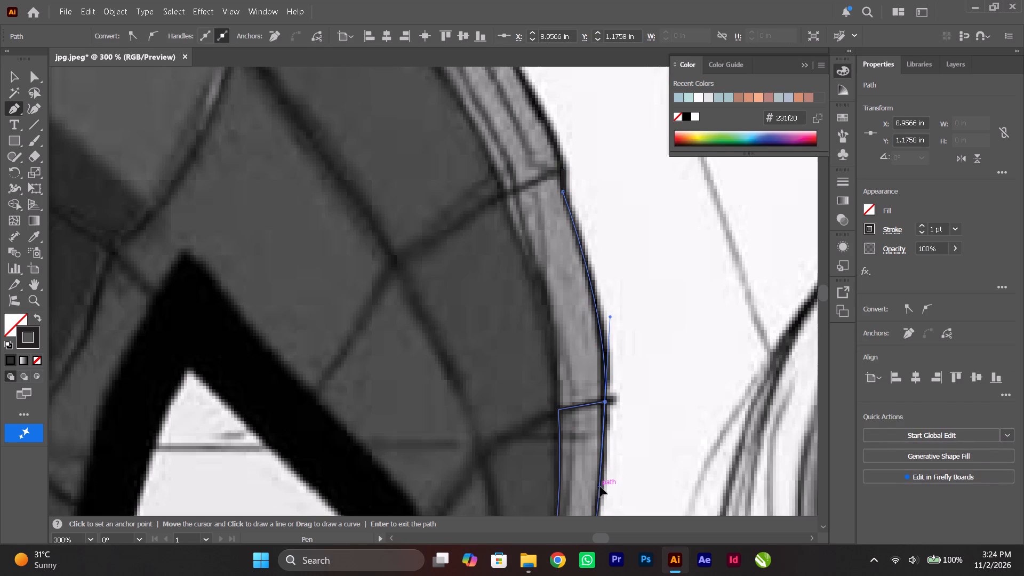
left_click_drag(600, 486, 600, 486)
left_click(603, 400)
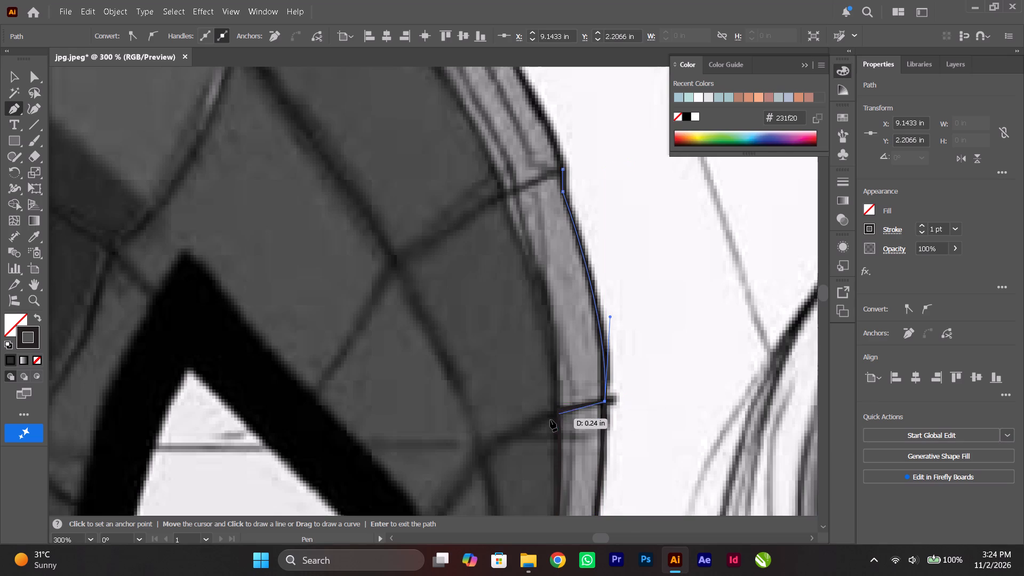
left_click(558, 410)
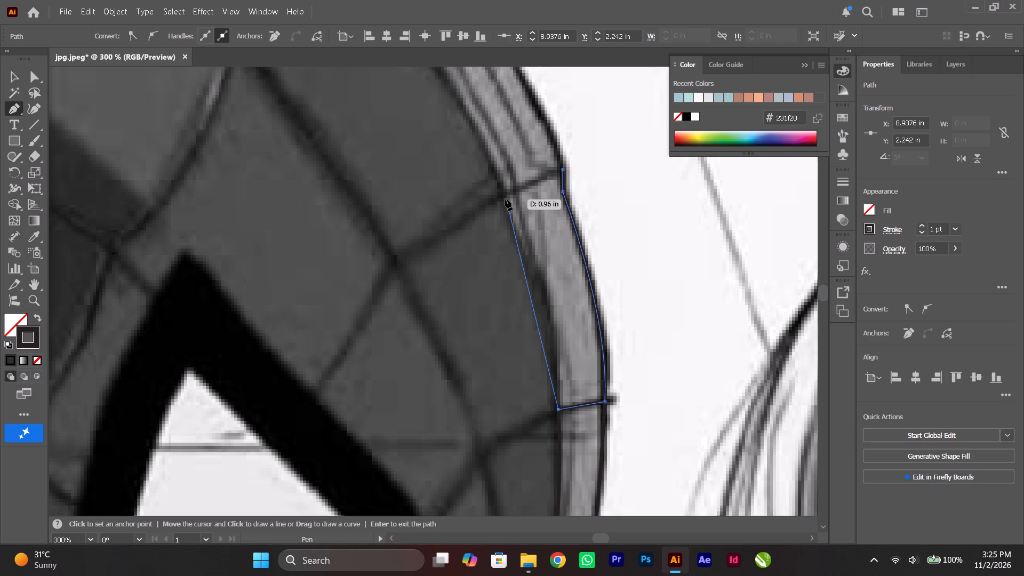
left_click_drag(505, 196, 439, 108)
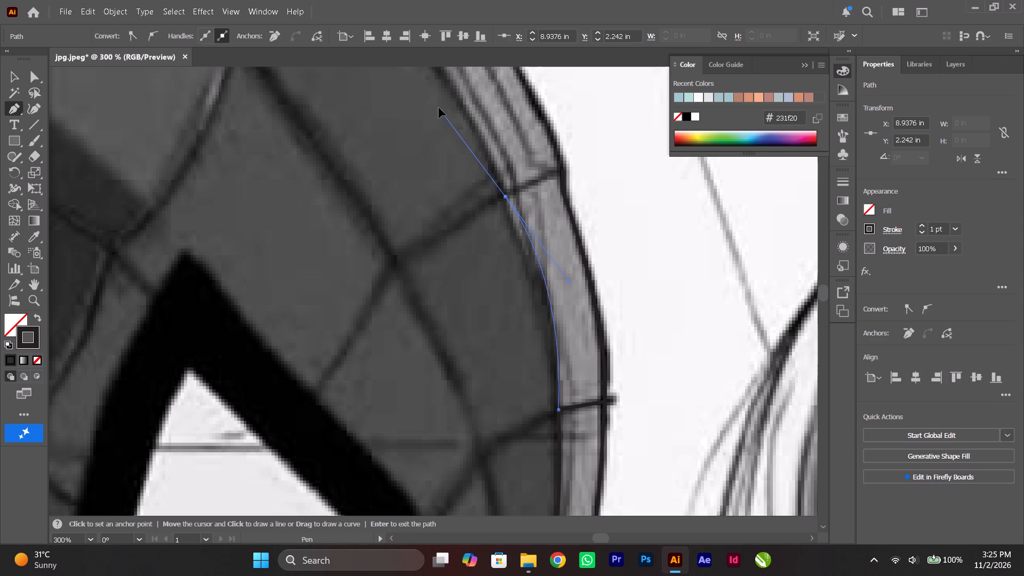
left_click_drag(439, 108, 444, 78)
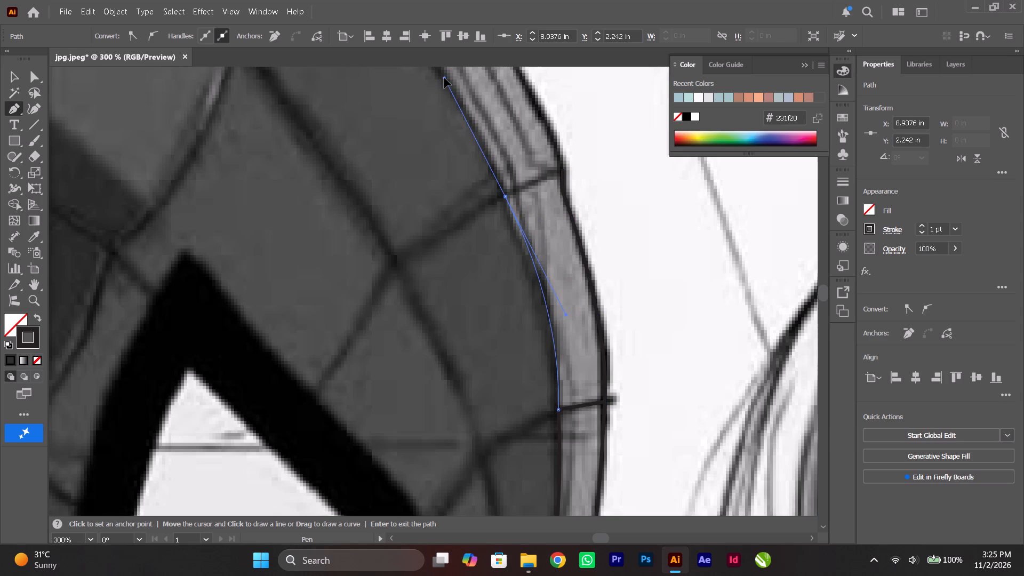
left_click_drag(444, 78, 444, 79)
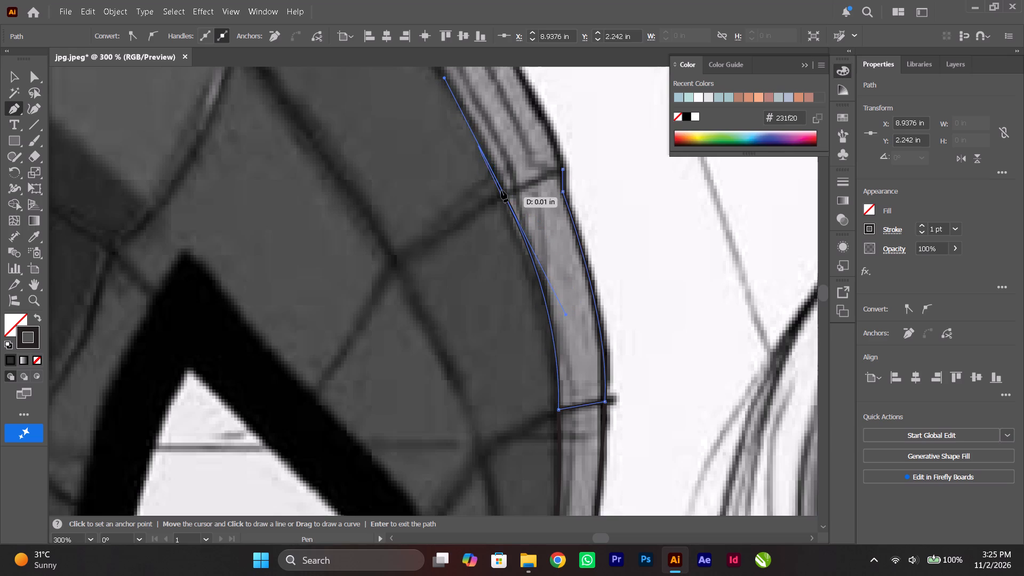
left_click(504, 197)
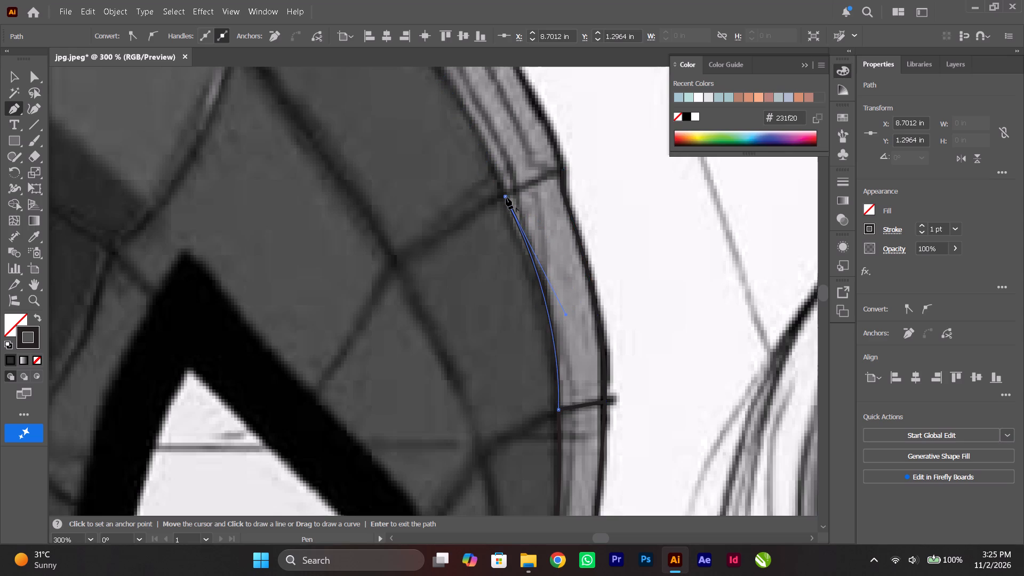
left_click(563, 170)
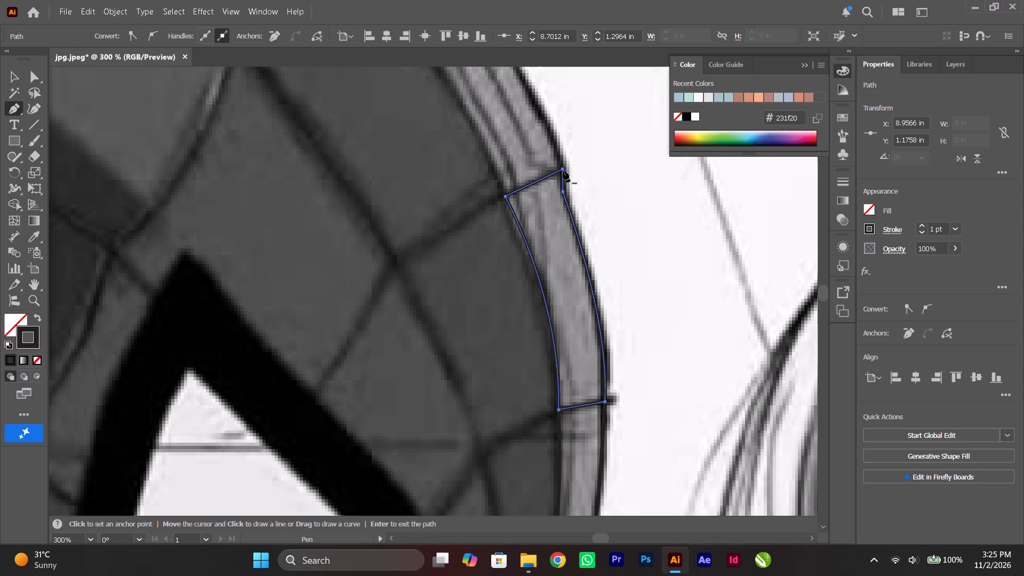
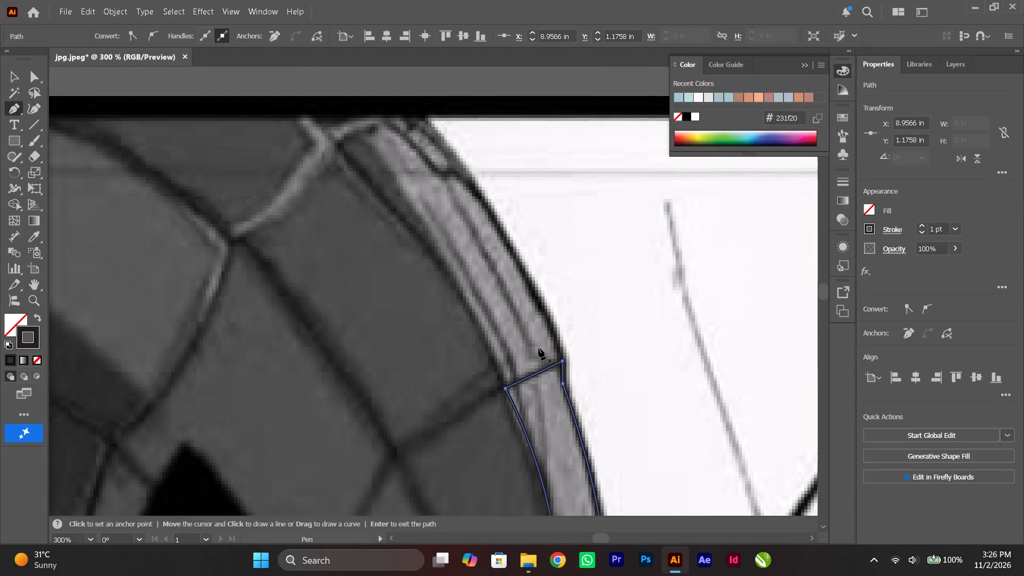
Trace the topmost closed mask-edge panel with the Pen tool, bottom edge about 0.29 in, curving up to a top edge about 0.38 in.
left_click(417, 118)
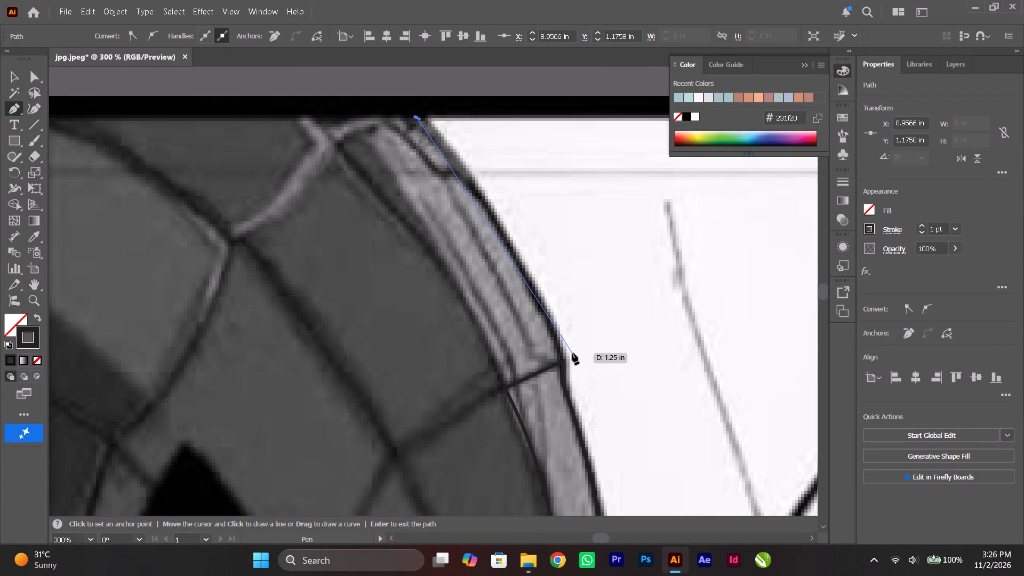
left_click_drag(563, 362, 594, 448)
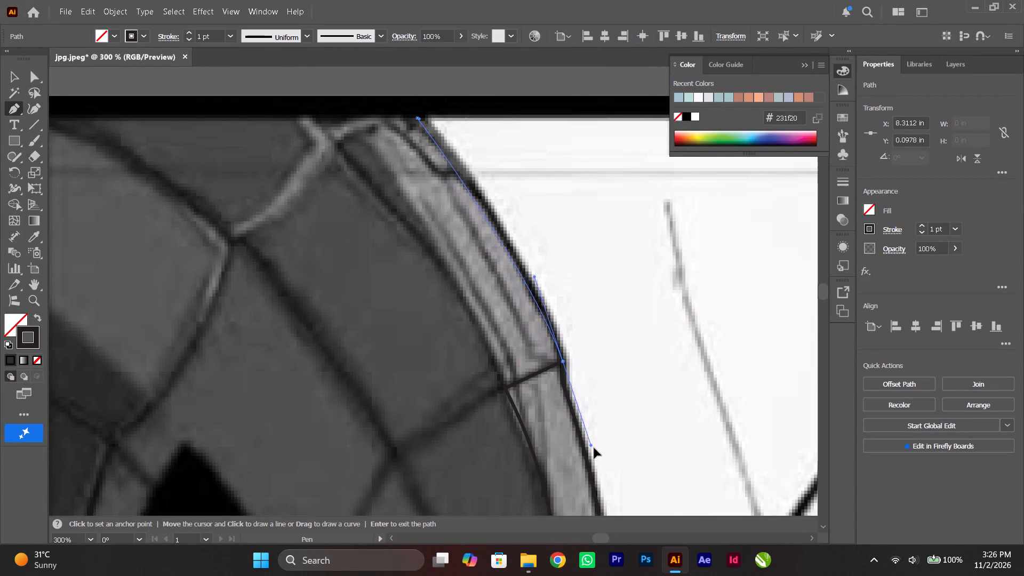
left_click_drag(594, 448, 599, 479)
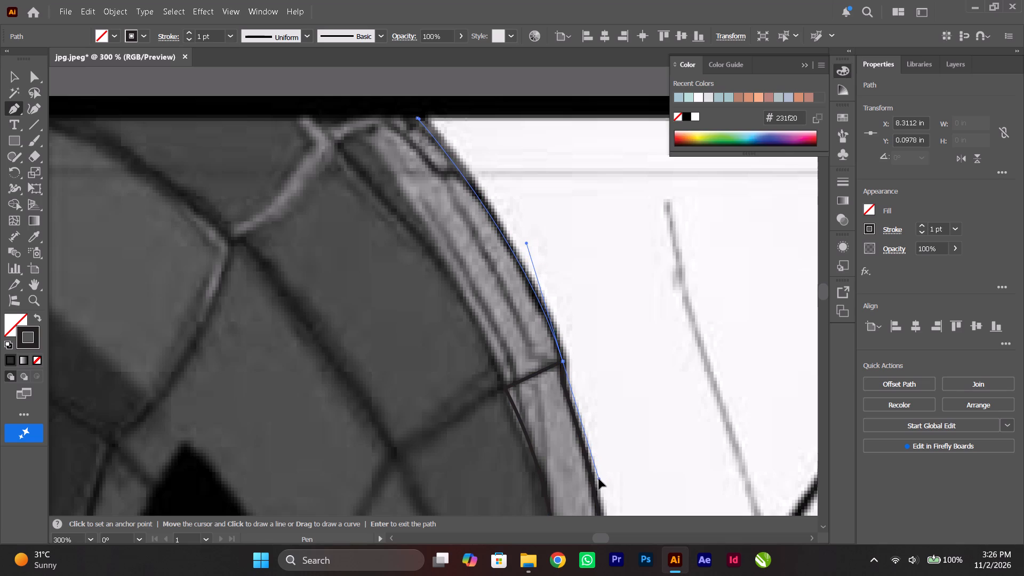
left_click_drag(599, 479, 599, 478)
left_click(563, 360)
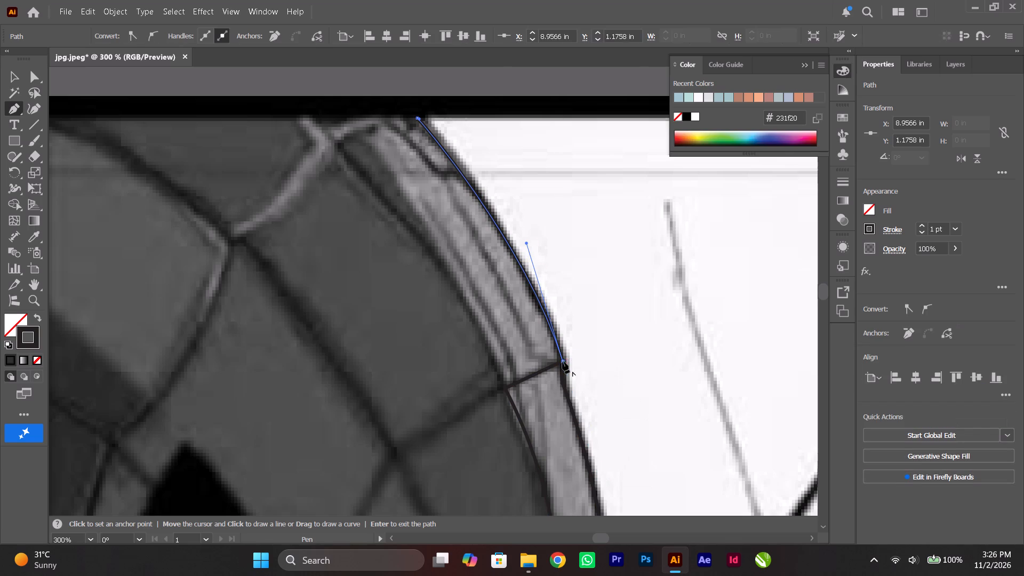
left_click(507, 386)
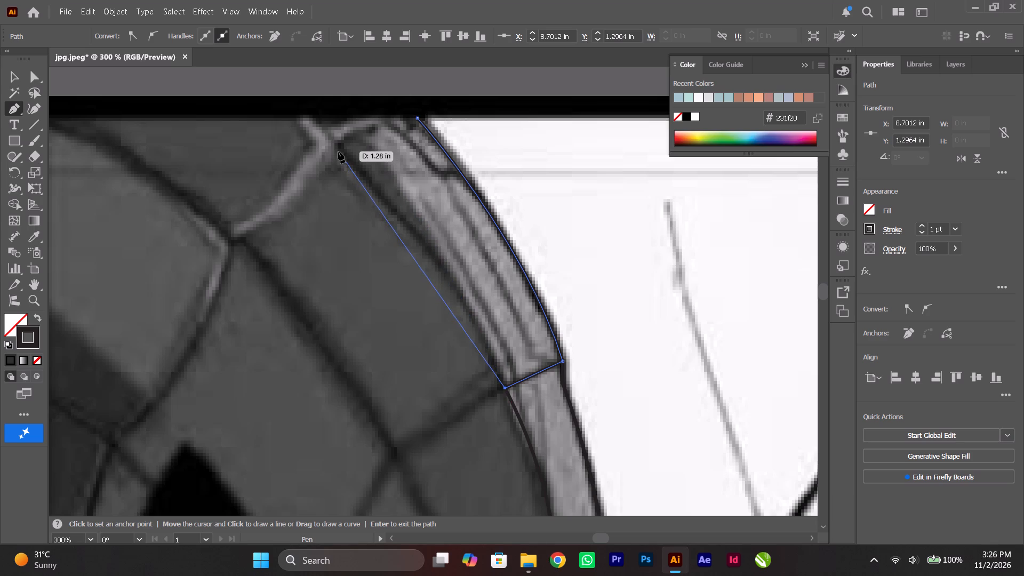
left_click_drag(339, 150, 219, 59)
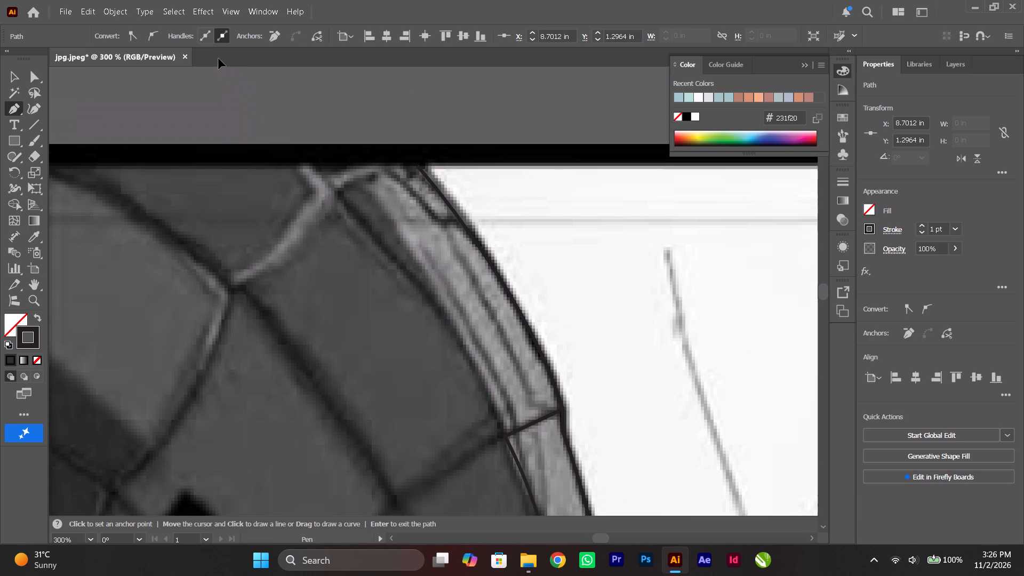
left_click_drag(219, 59, 229, 109)
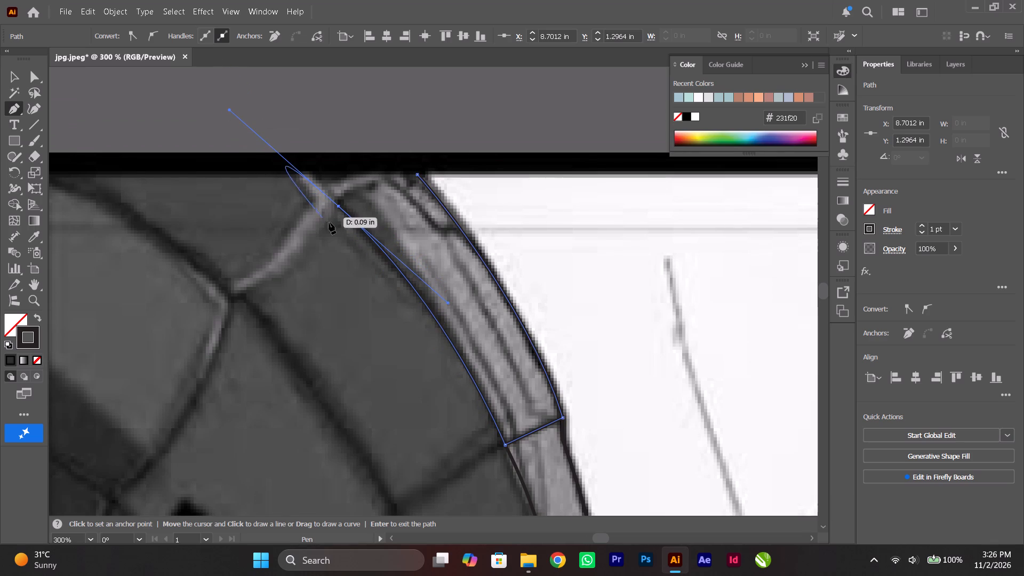
left_click(338, 206)
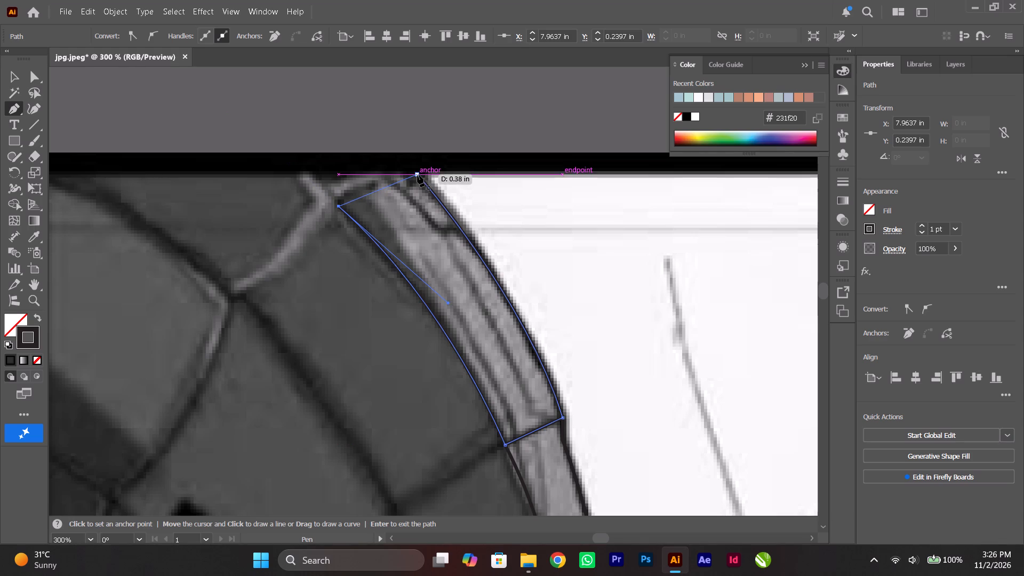
left_click_drag(418, 174, 516, 154)
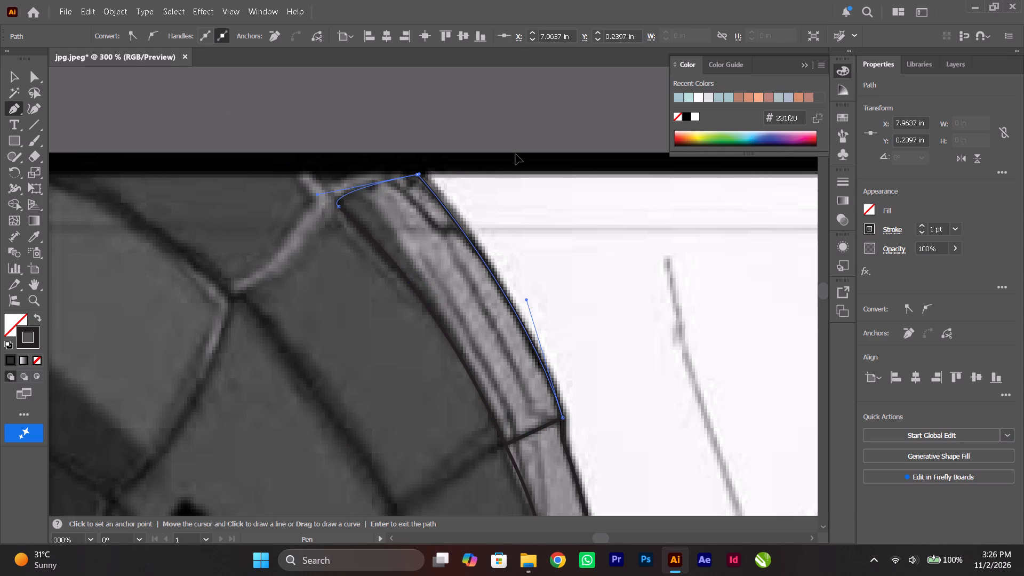
left_click_drag(516, 154, 503, 164)
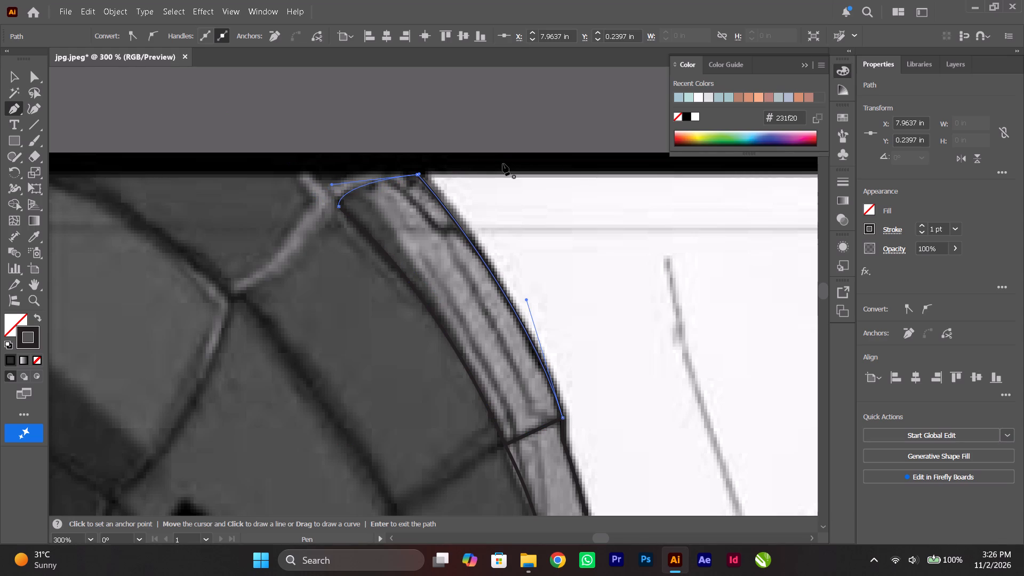
Start an open panel between the eye's black rim and the lower mask-edge sliver, with a 0.1 in top edge and a side curving about 0.35 in down.
scroll(504, 162, "down", 5)
scroll(504, 162, "down", 1, "alt")
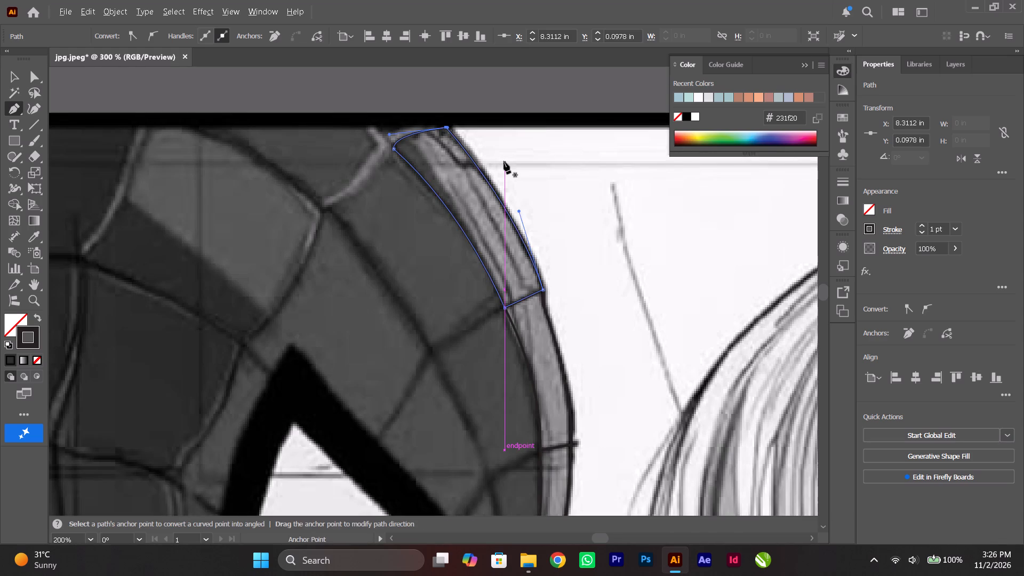
scroll(504, 162, "down", 2)
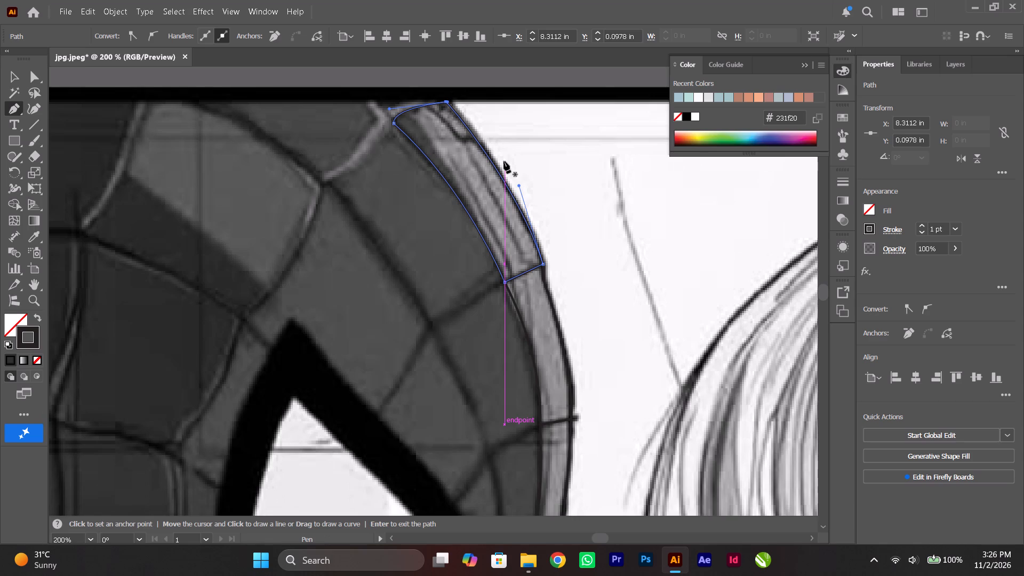
scroll(504, 162, "down", 2, "alt")
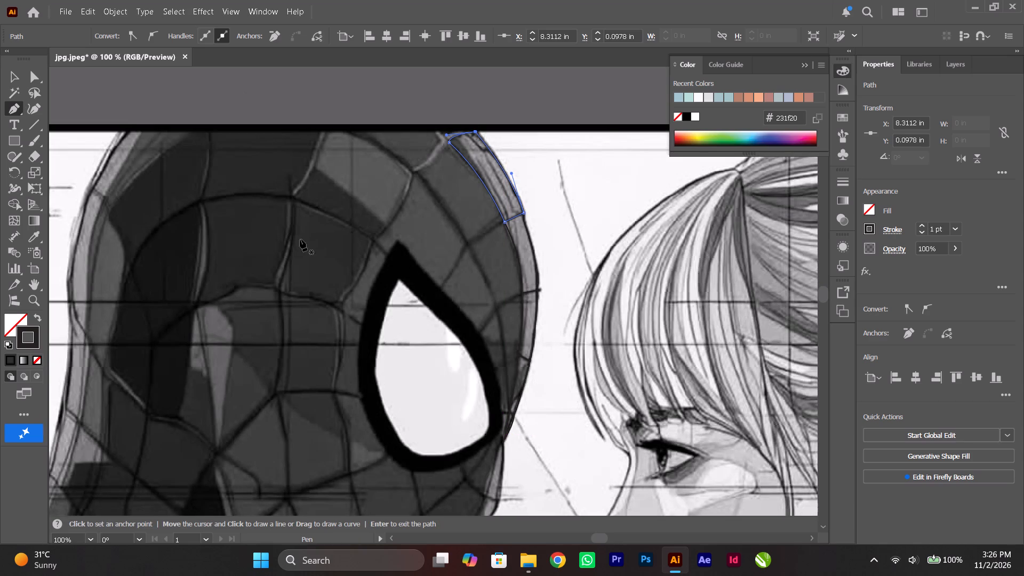
scroll(413, 255, "down", 2)
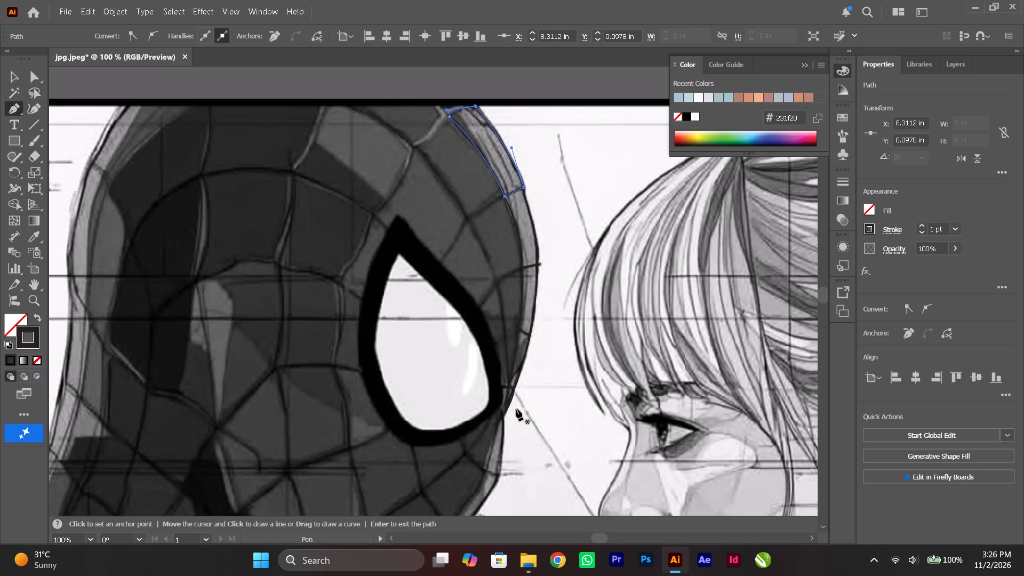
scroll(515, 415, "up", 5, "alt")
scroll(515, 415, "down", 2, "alt")
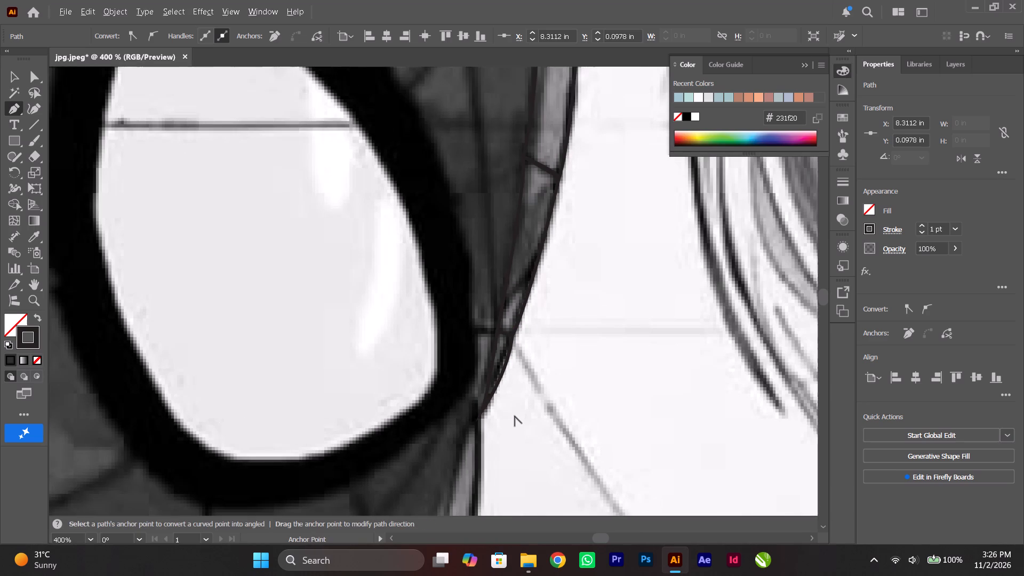
scroll(515, 416, "up", 3, "alt")
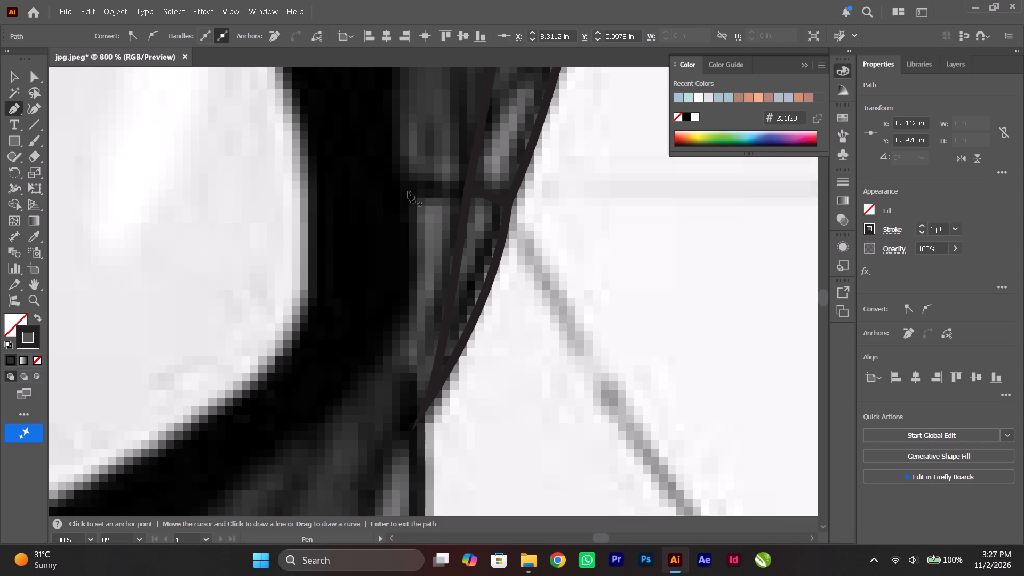
left_click(407, 189)
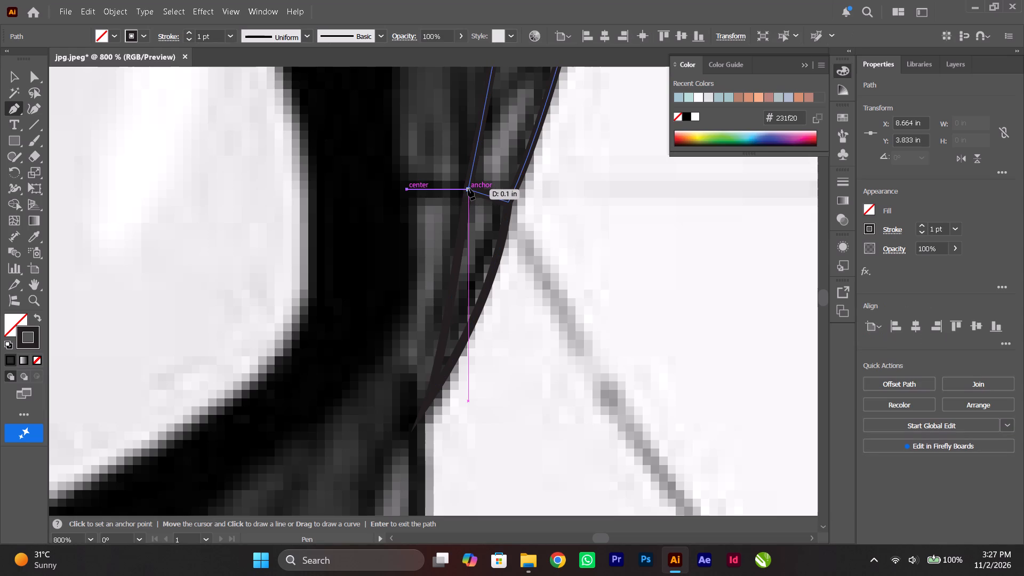
left_click(468, 188)
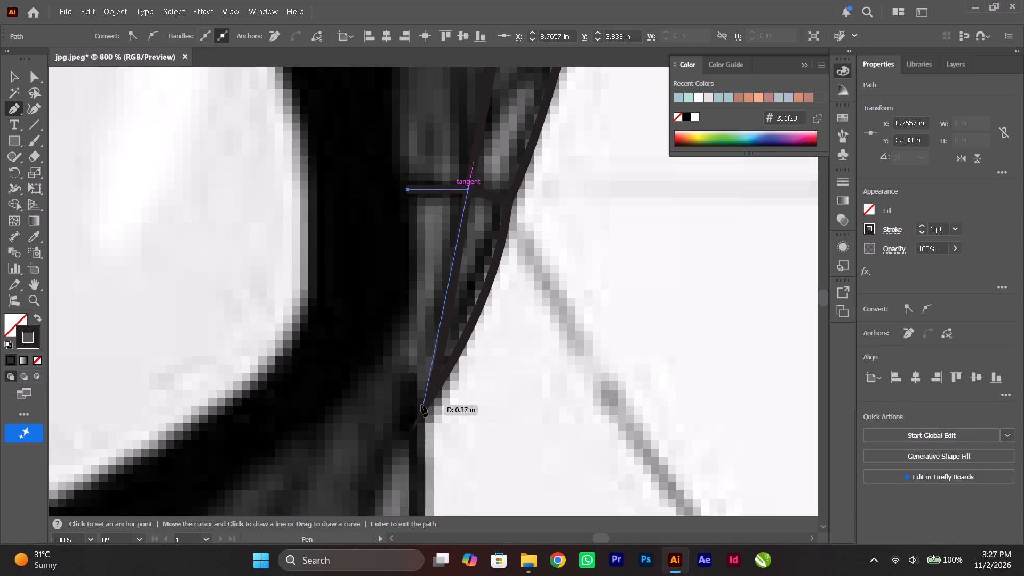
left_click_drag(426, 401, 407, 436)
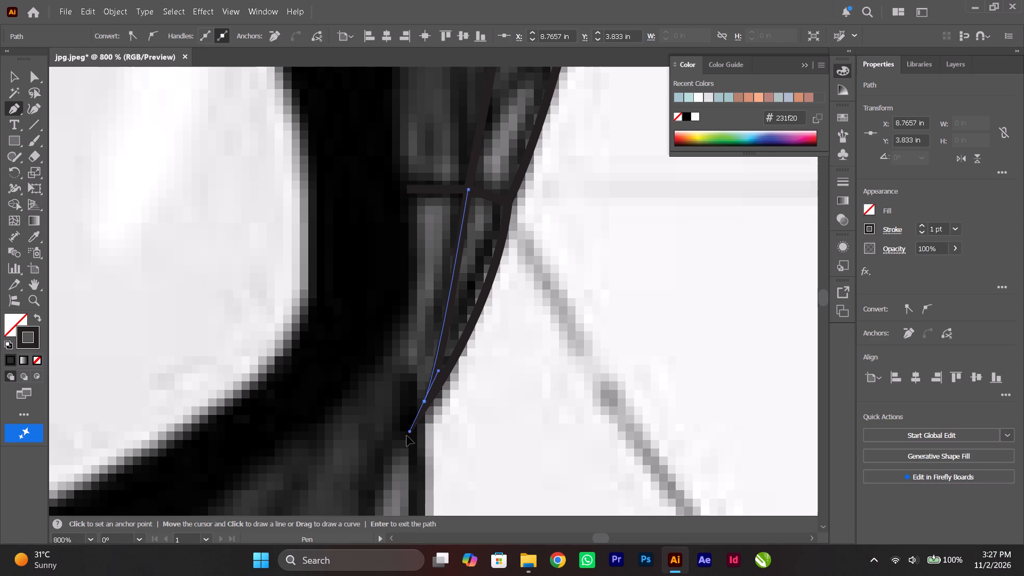
left_click_drag(407, 436, 403, 450)
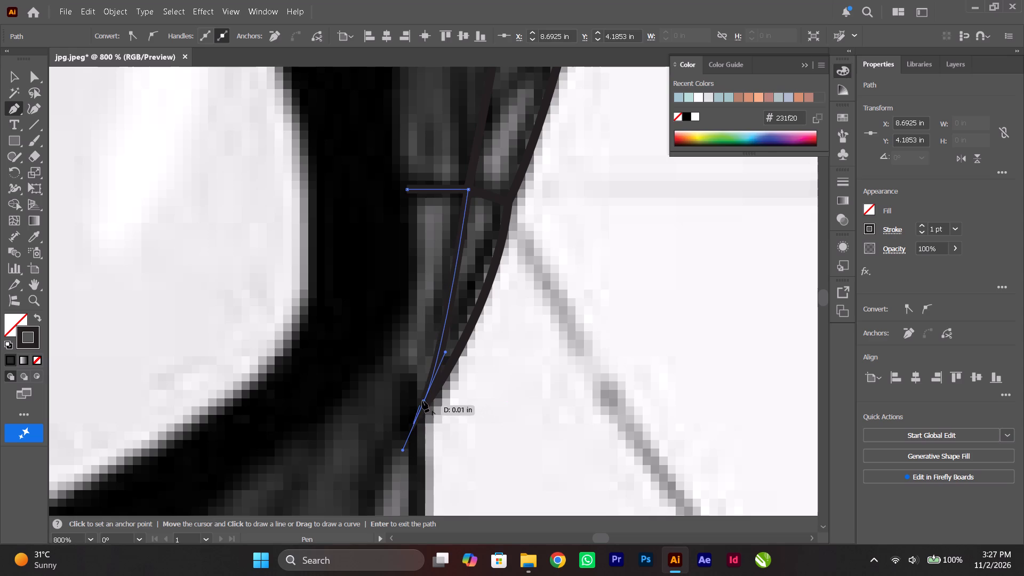
left_click(423, 399)
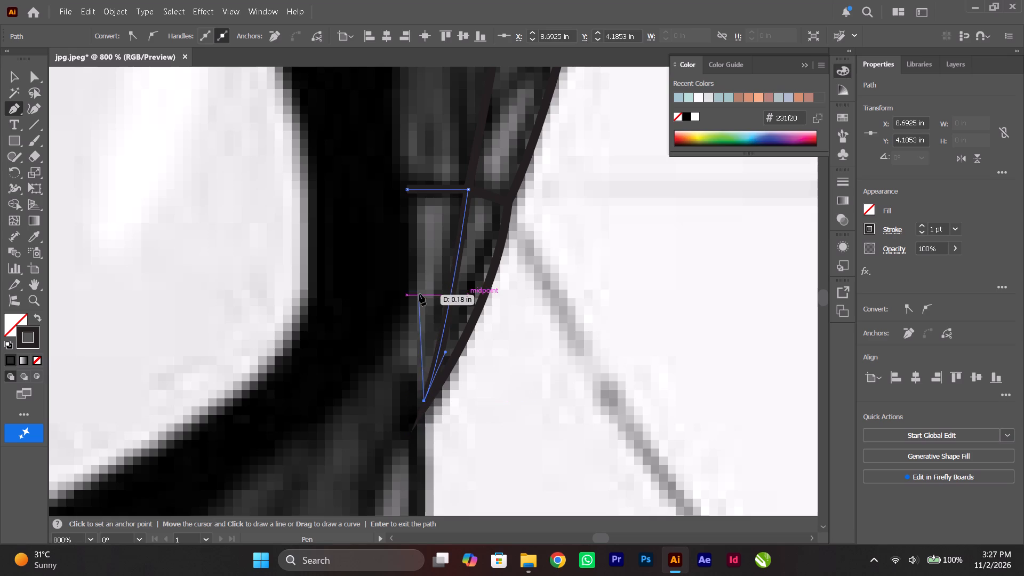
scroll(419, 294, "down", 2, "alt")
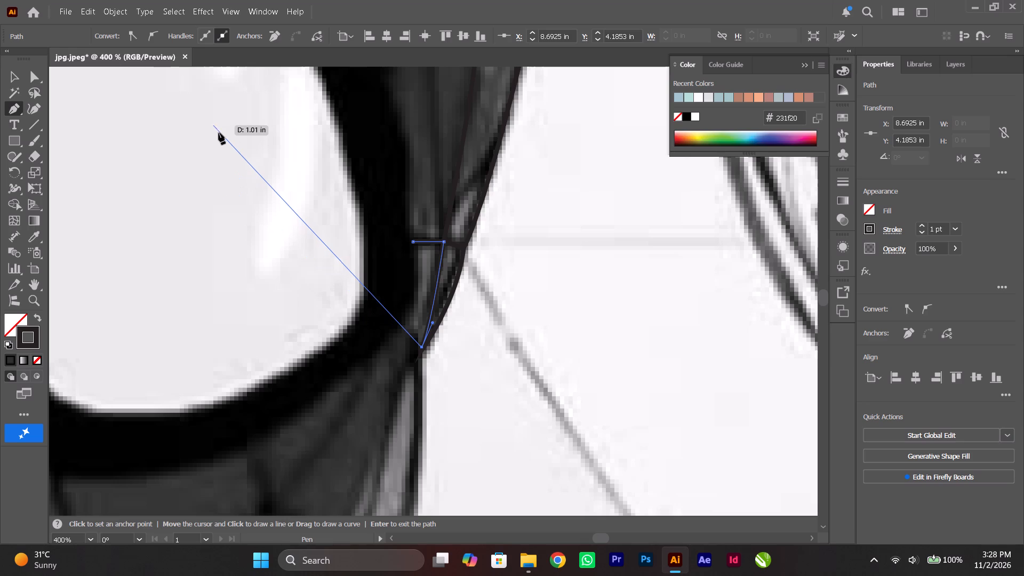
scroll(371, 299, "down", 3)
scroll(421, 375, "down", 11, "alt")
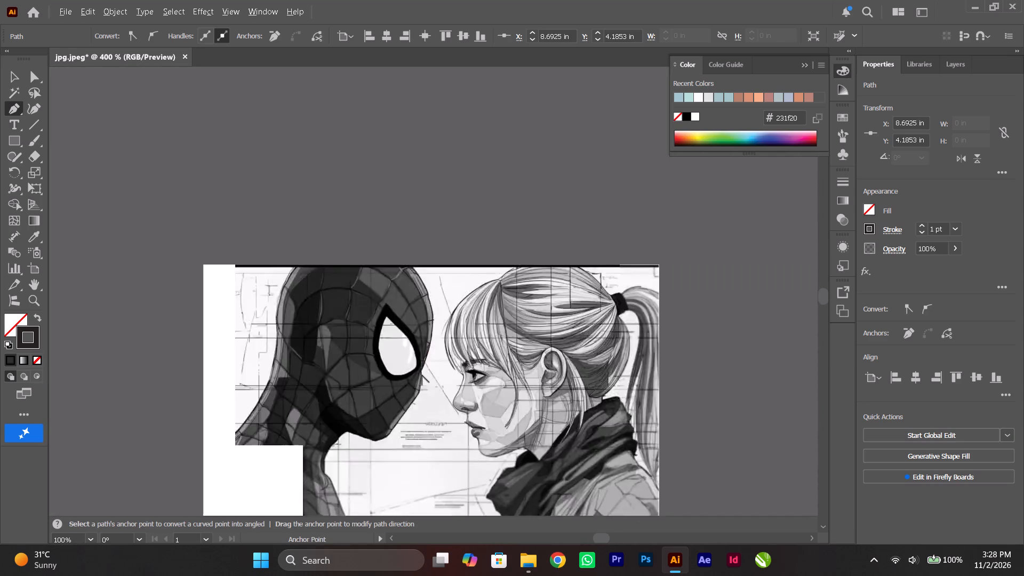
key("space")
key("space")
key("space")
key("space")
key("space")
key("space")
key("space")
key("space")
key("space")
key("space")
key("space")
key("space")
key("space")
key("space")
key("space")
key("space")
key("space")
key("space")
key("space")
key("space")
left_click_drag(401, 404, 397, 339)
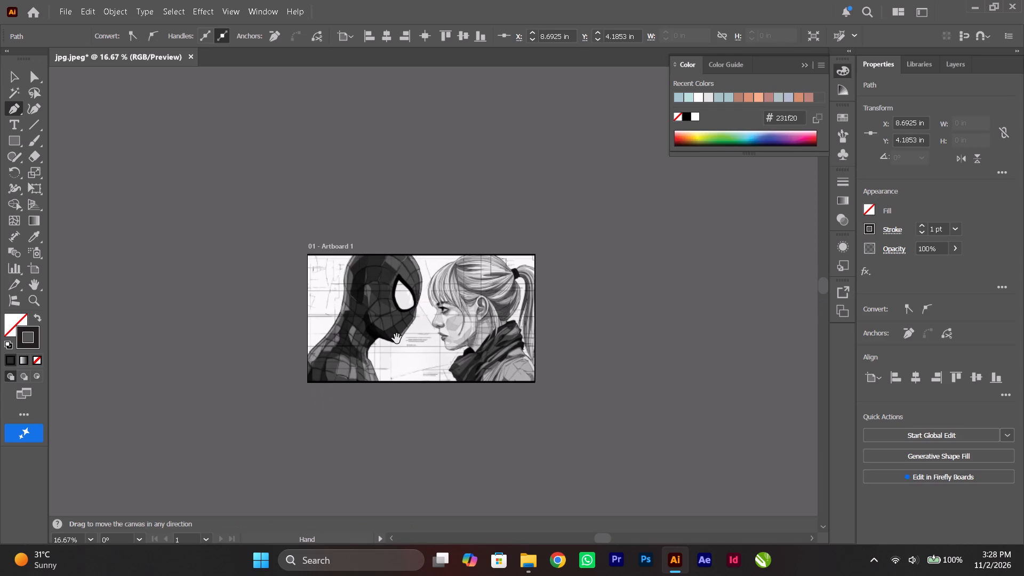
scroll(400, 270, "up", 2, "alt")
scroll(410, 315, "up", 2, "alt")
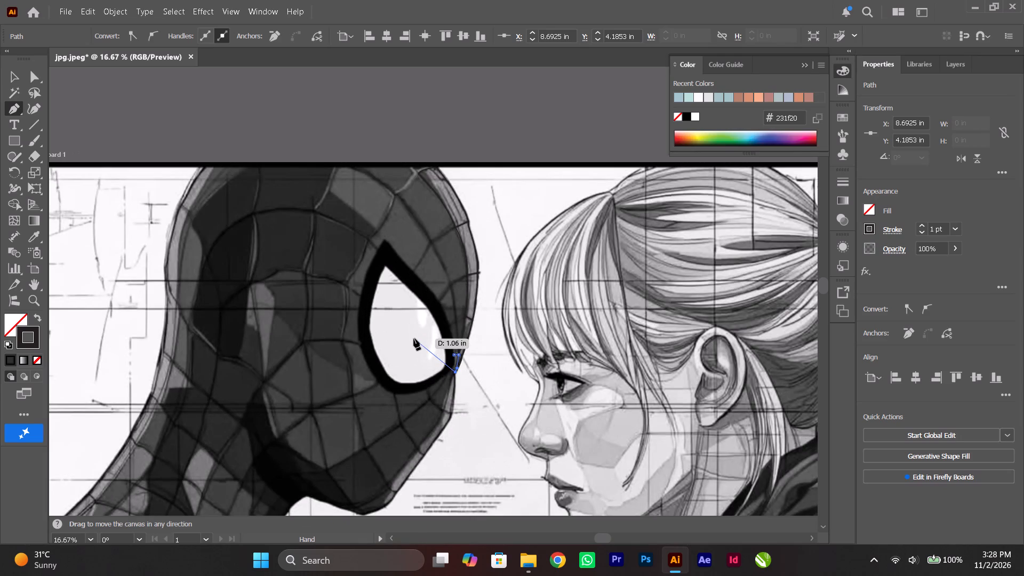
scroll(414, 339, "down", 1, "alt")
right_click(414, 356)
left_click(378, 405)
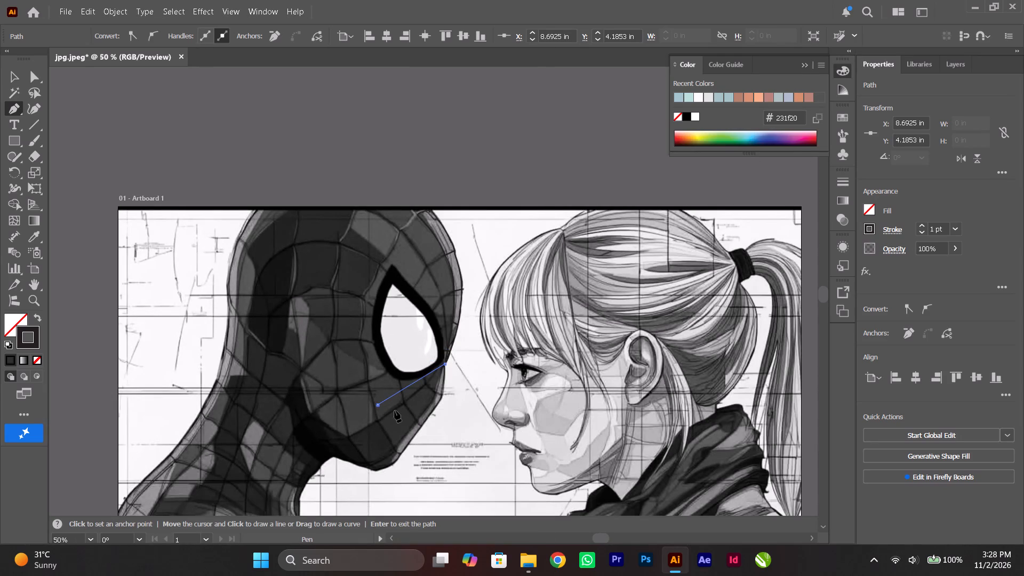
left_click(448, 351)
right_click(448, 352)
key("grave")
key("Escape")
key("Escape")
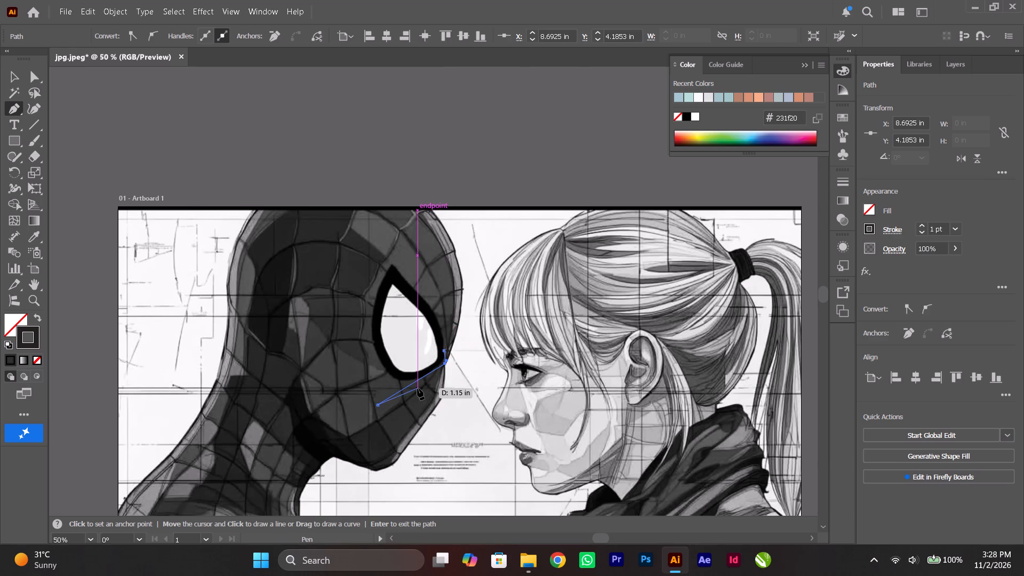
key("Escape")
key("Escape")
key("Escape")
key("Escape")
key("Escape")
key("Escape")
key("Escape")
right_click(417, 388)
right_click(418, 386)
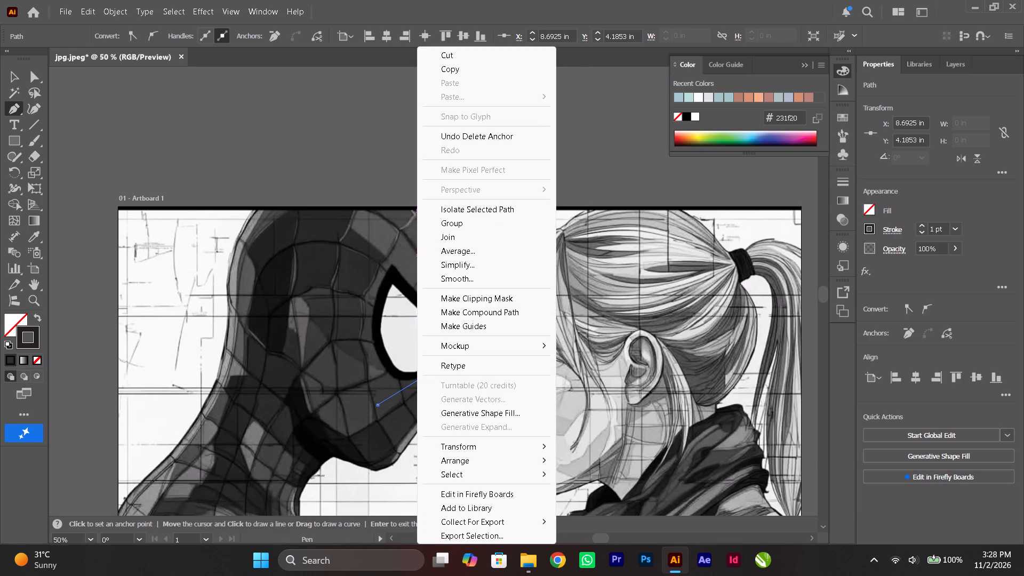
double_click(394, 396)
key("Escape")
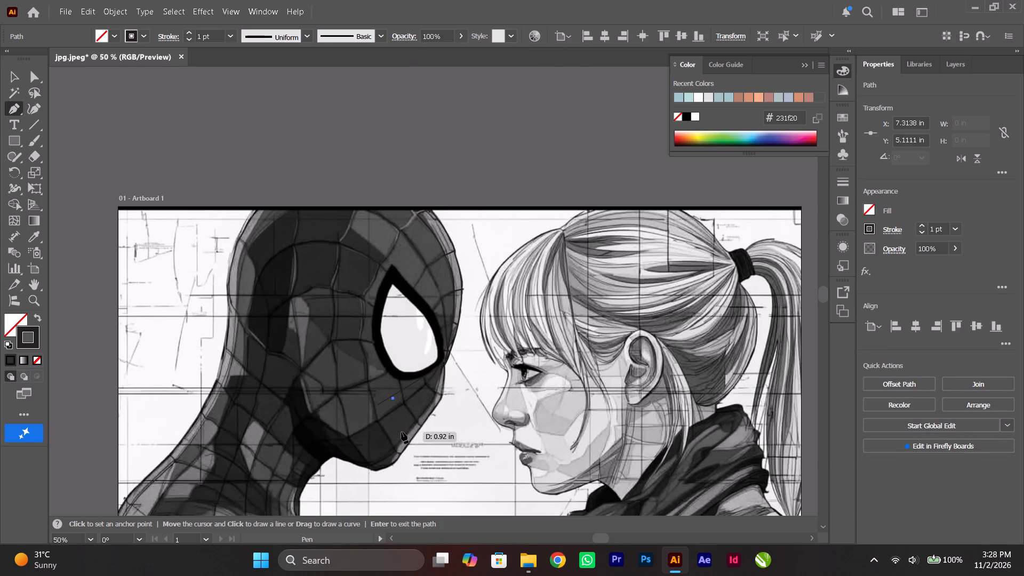